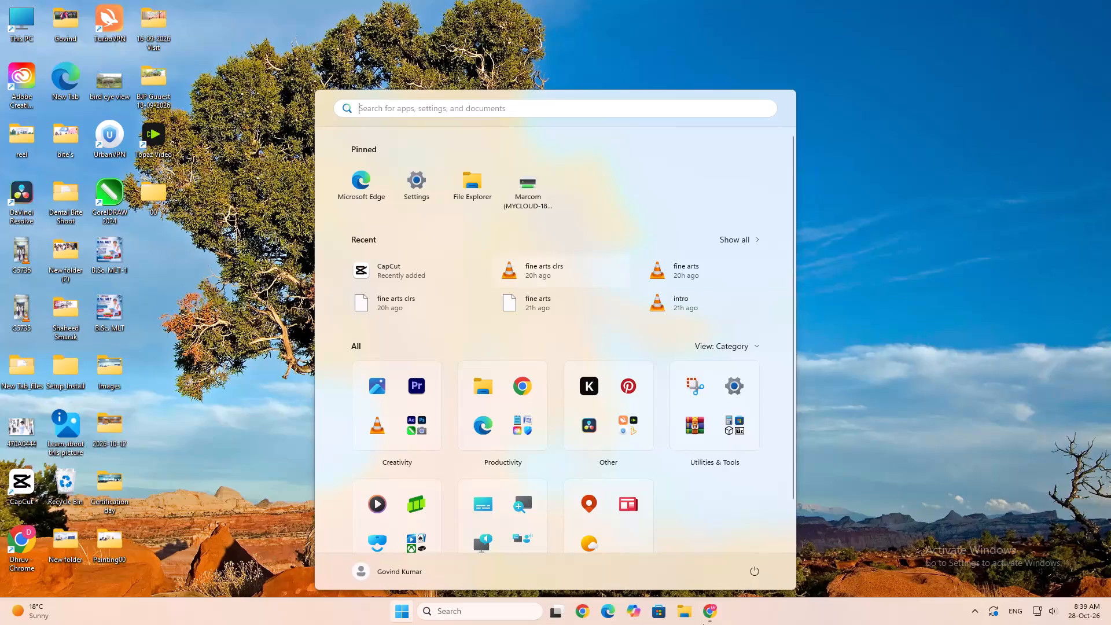
Open Canva in a maximized Chrome window under the Graphic Designer profile, using a Google search for "canva".
left_click(583, 608)
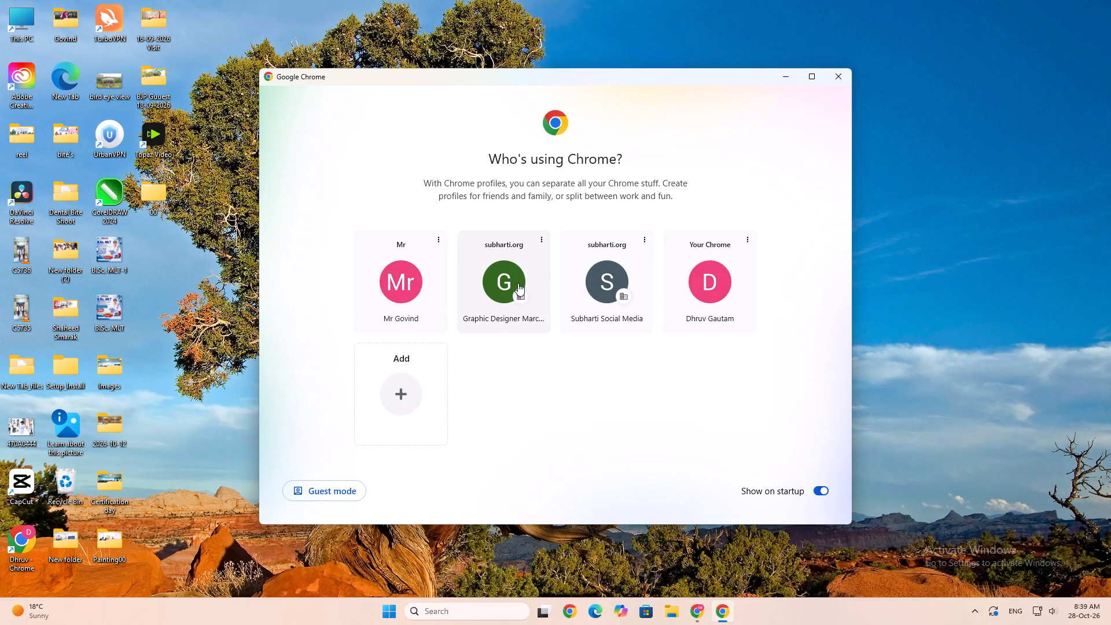
left_click(516, 271)
left_click(324, 385)
left_click(319, 403)
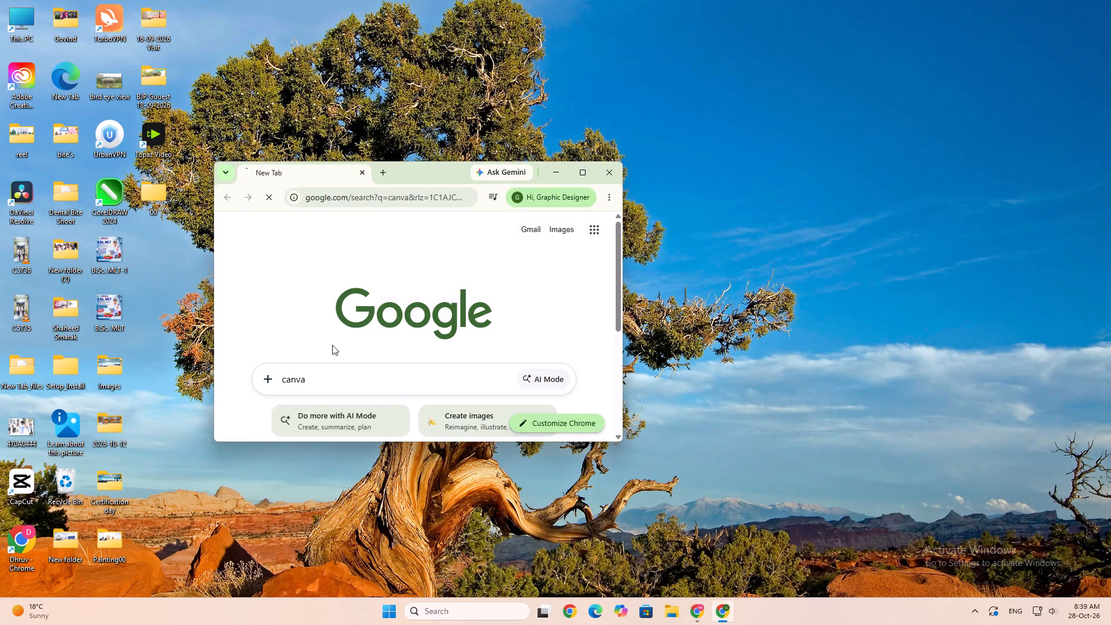
double_click(415, 177)
left_click(255, 174)
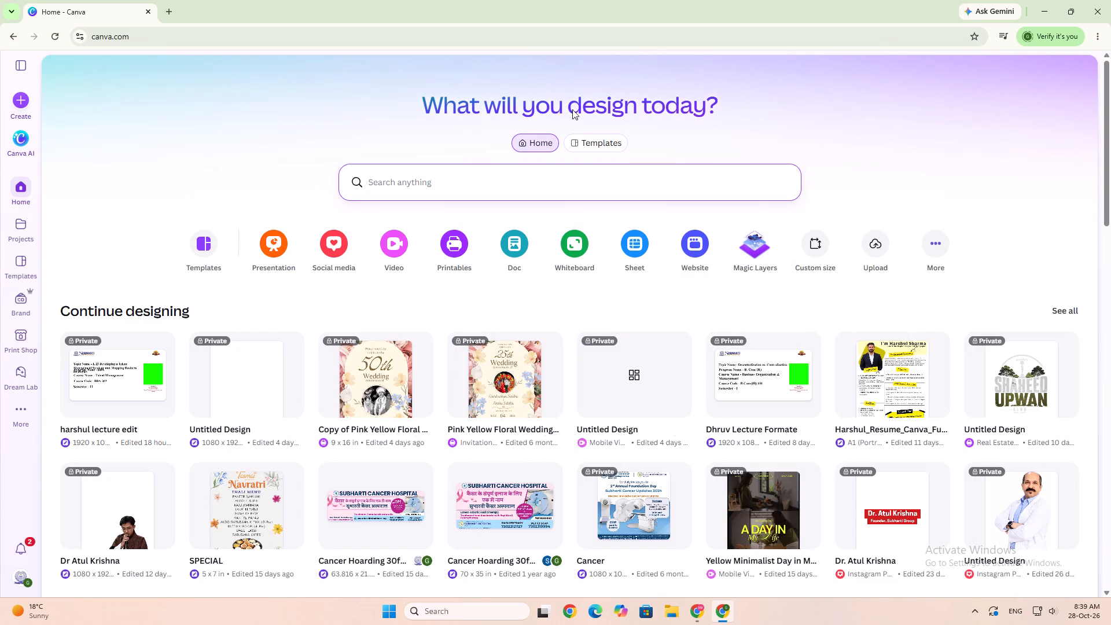
Search Canva's templates for "diwali".
left_click(425, 179)
left_click(590, 147)
left_click(596, 143)
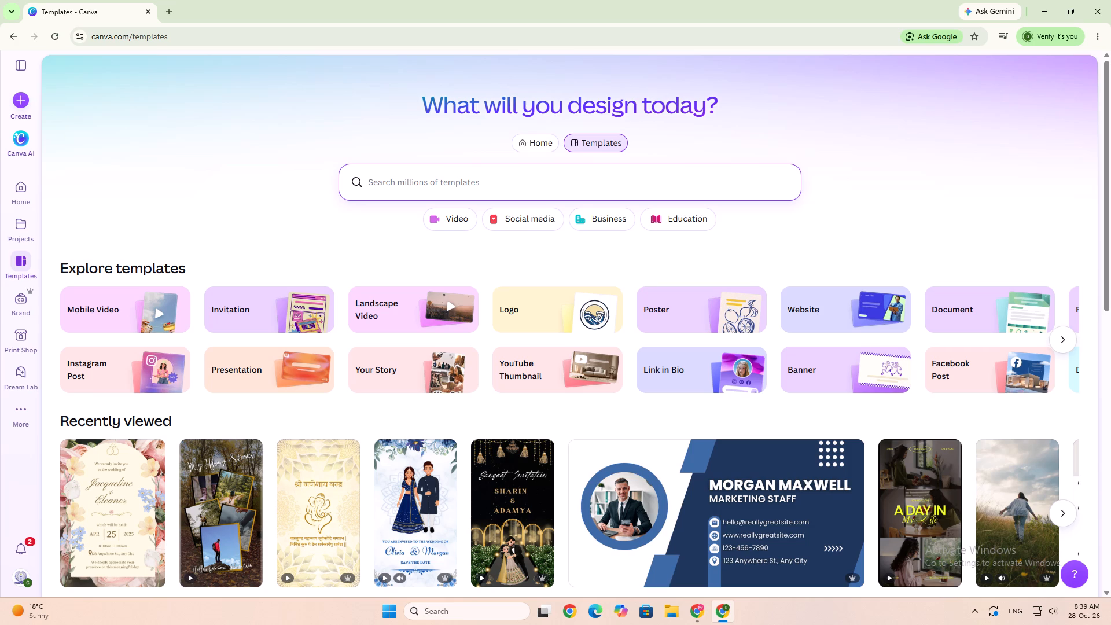
Search Canva's templates for "diwali".
left_click(401, 185)
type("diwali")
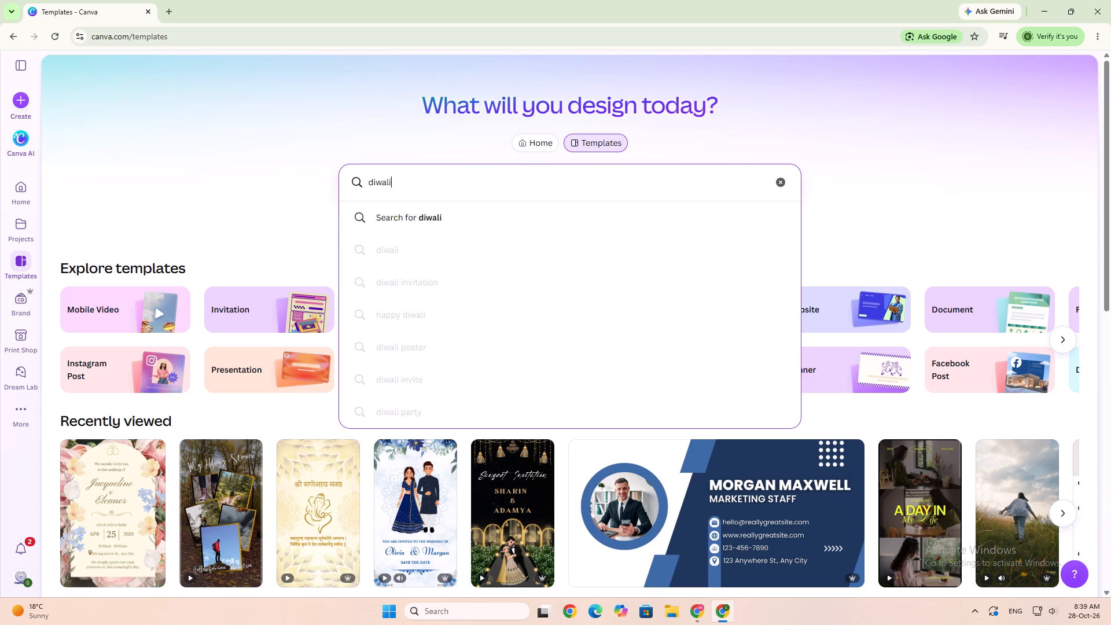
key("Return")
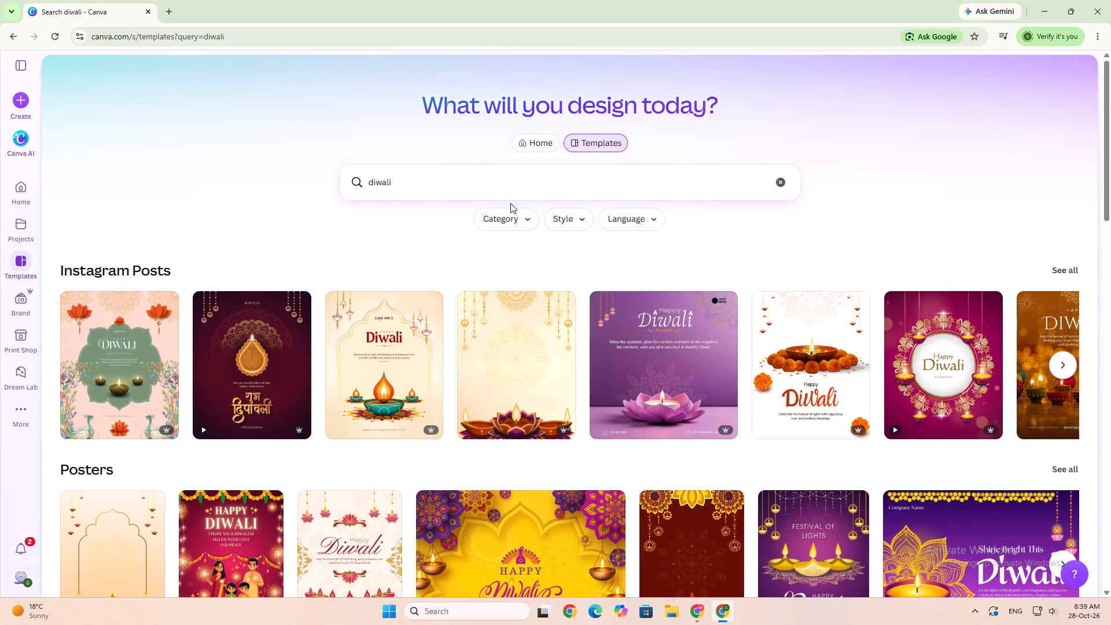
Look through the Diwali template results and examine the options of the Category, Style and Language filters.
scroll(525, 261, "down", 5)
scroll(203, 442, "down", 3)
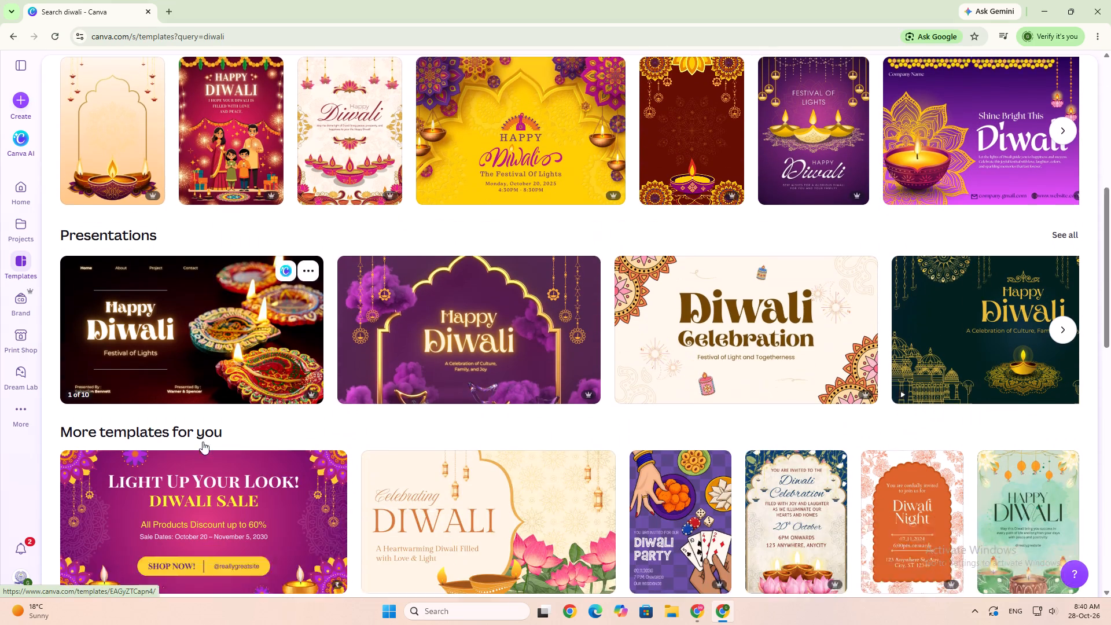
scroll(206, 397, "up", 8)
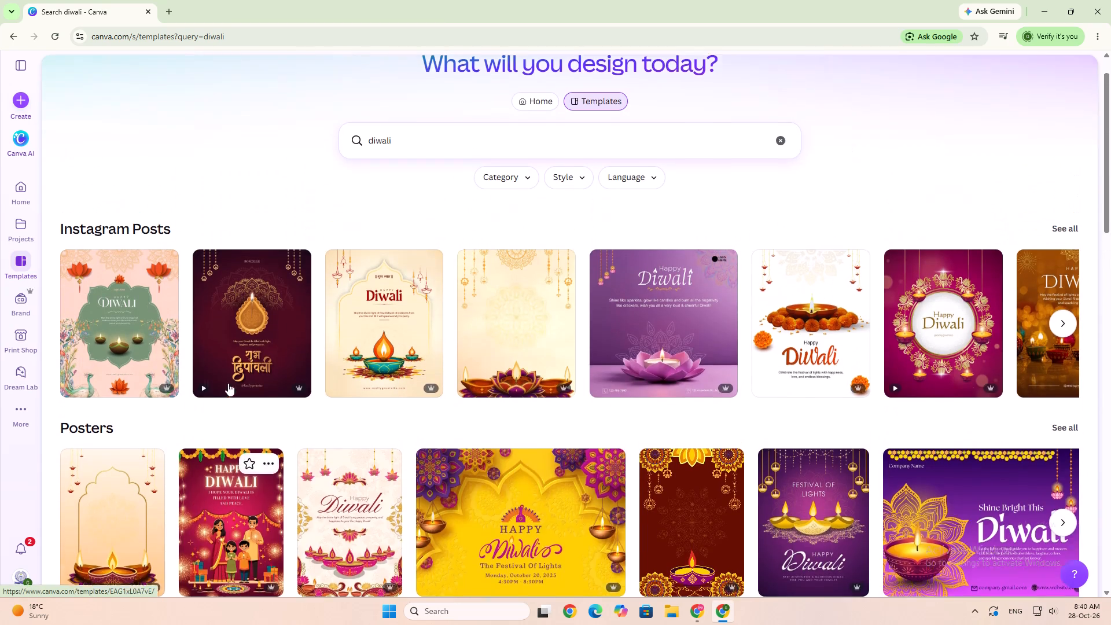
left_click(518, 223)
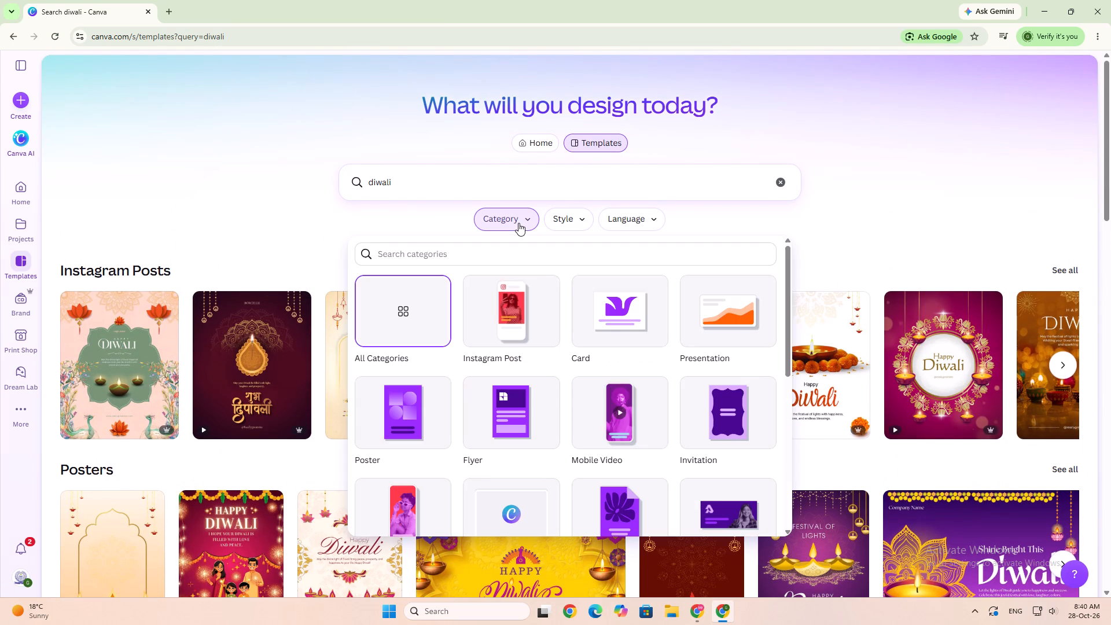
left_click(518, 223)
left_click(580, 224)
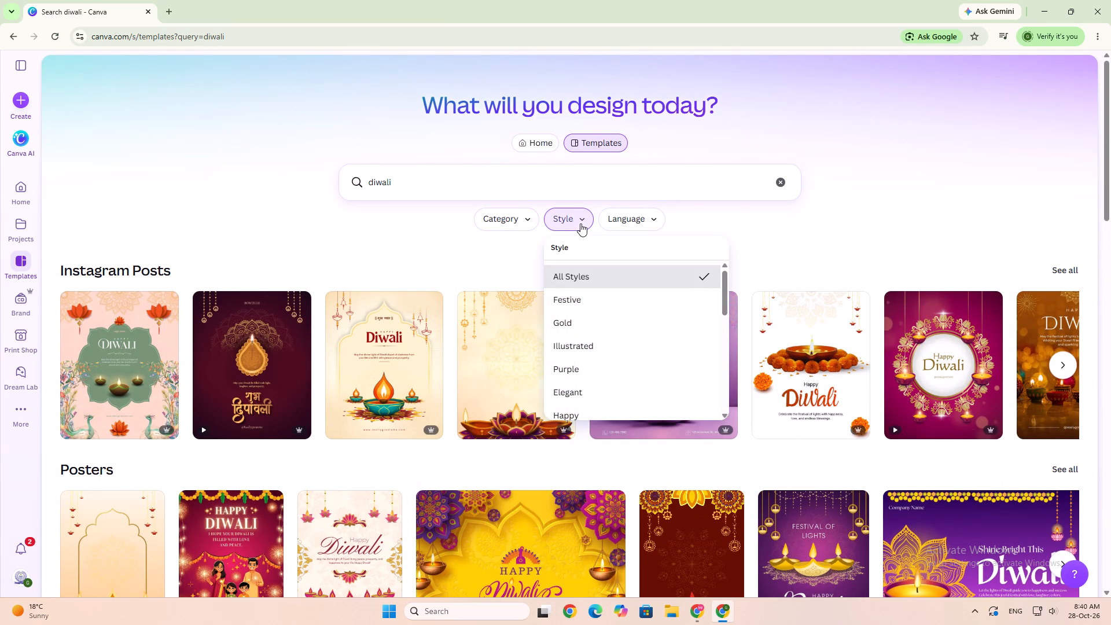
left_click(580, 223)
left_click(631, 220)
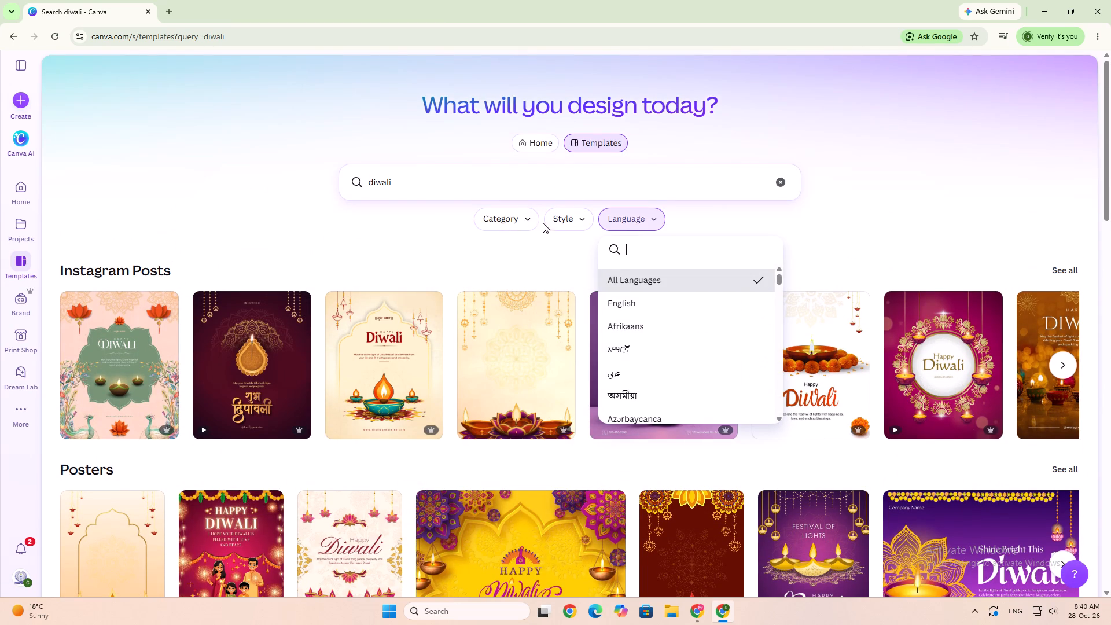
left_click(553, 218)
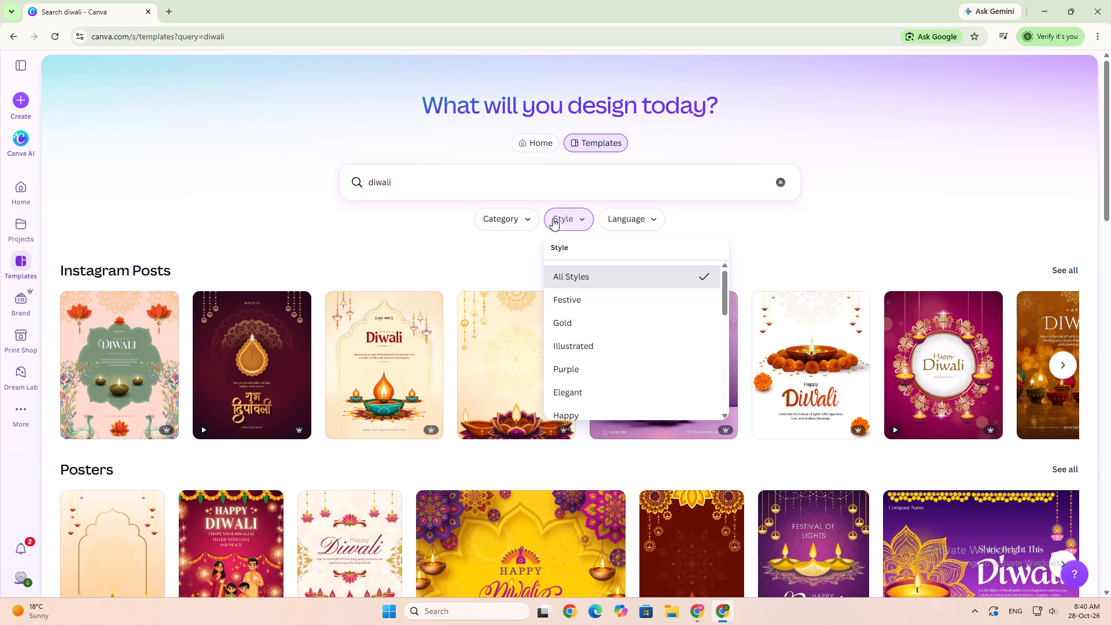
left_click(494, 215)
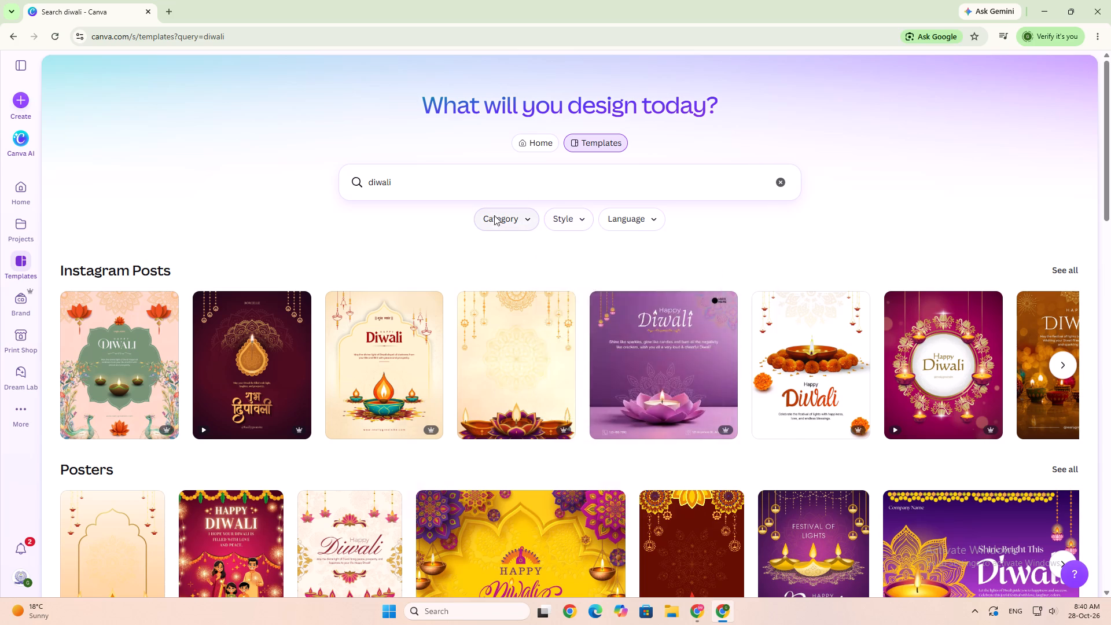
scroll(520, 363, "down", 6)
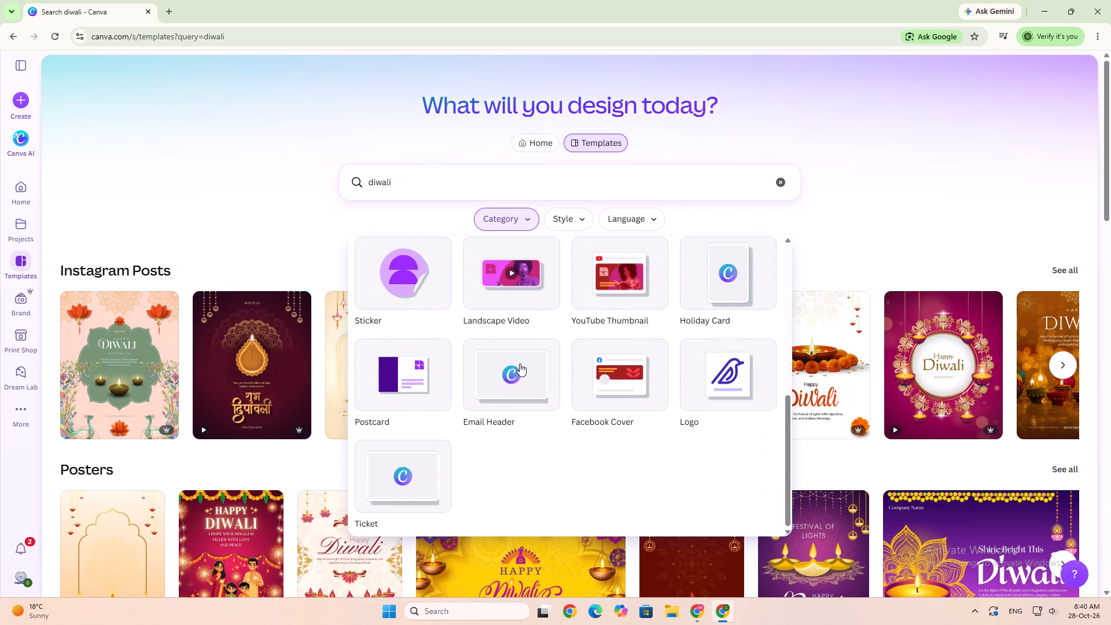
scroll(520, 363, "down", 3)
scroll(520, 363, "up", 11)
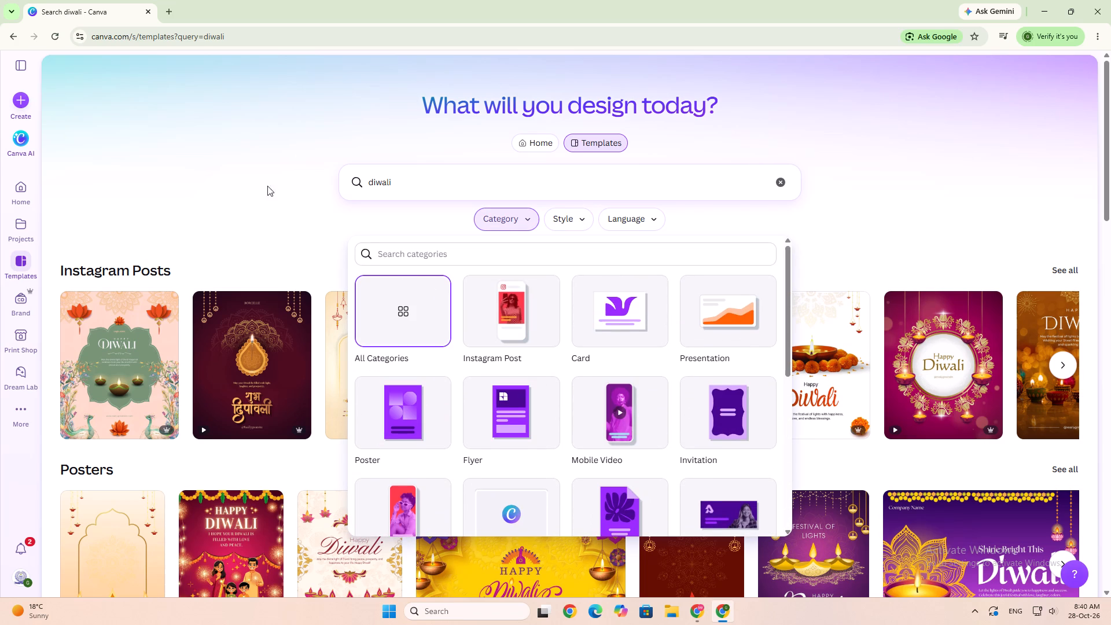
left_click(290, 218)
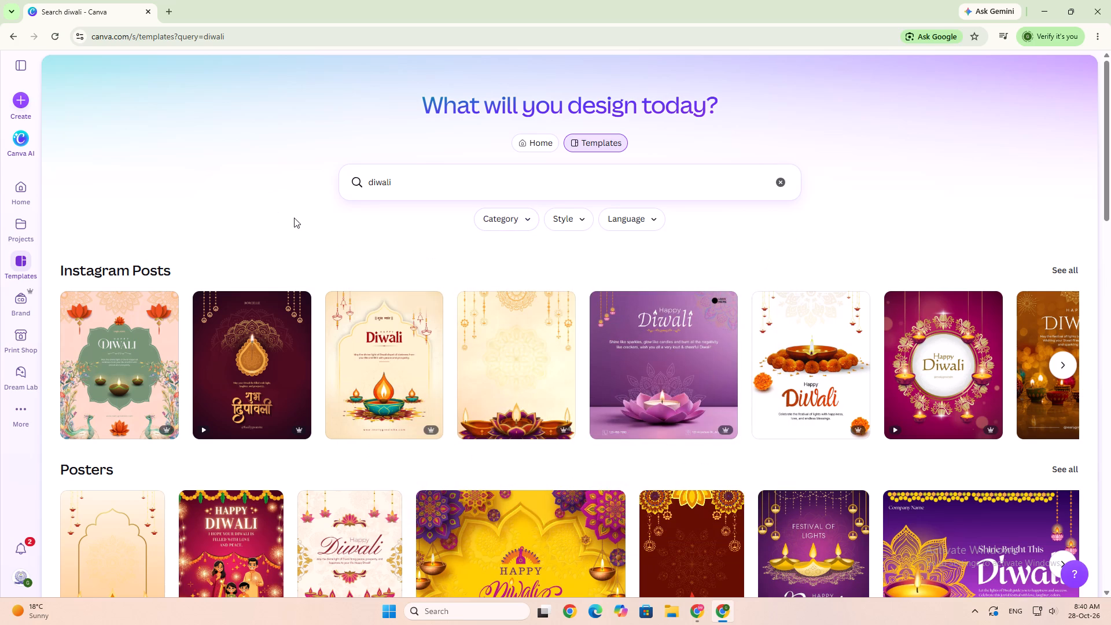
scroll(315, 280, "down", 3)
scroll(203, 425, "down", 2)
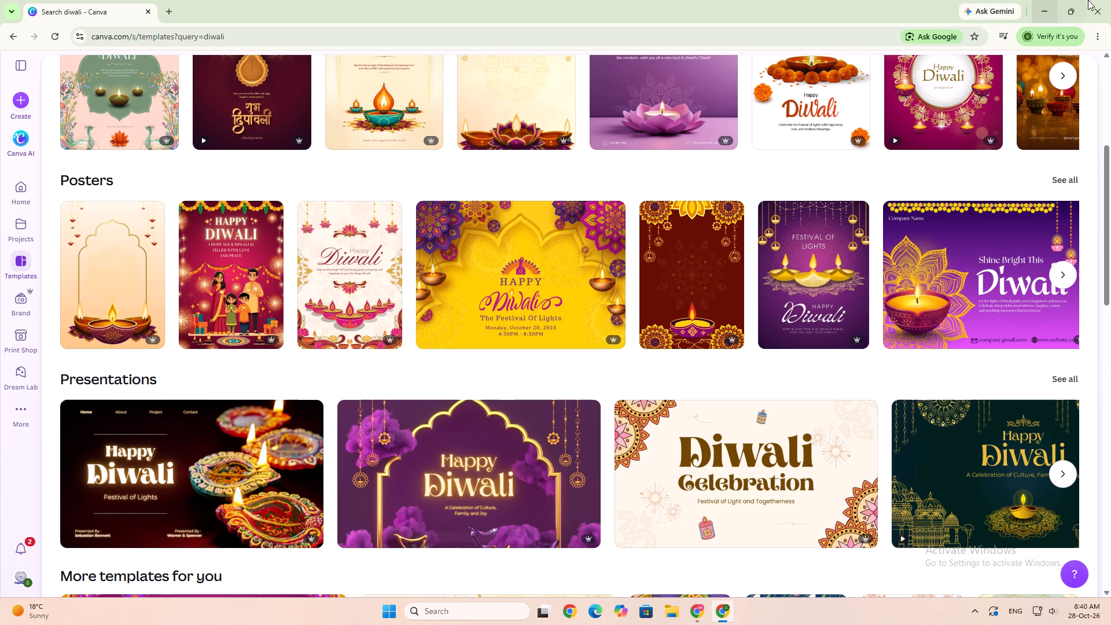
Browse the Diwali template results, including the Instagram posts, posters, presentations and further suggestions.
scroll(1091, 0, "down", 5)
scroll(750, 300, "down", 4)
scroll(604, 323, "down", 2)
scroll(347, 366, "down", 3)
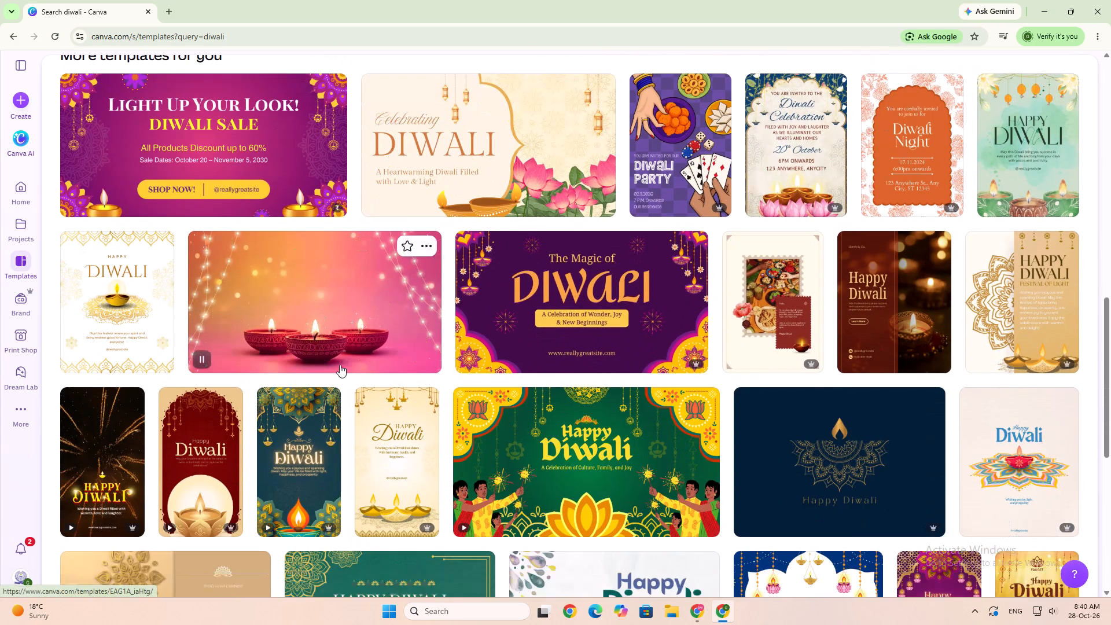
scroll(340, 365, "down", 2)
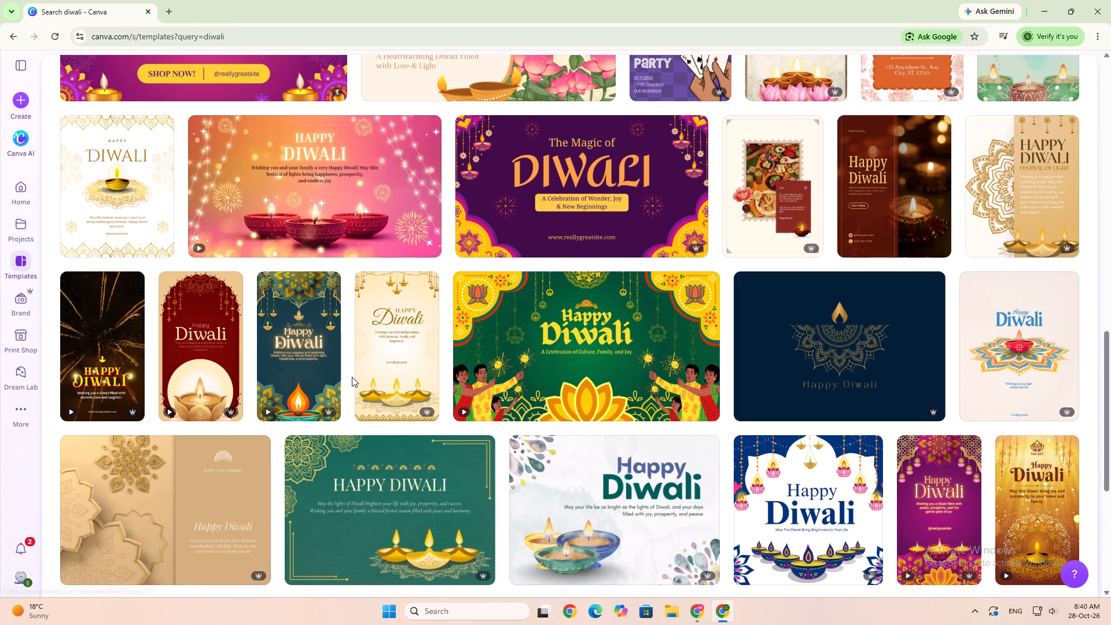
scroll(435, 370, "up", 5)
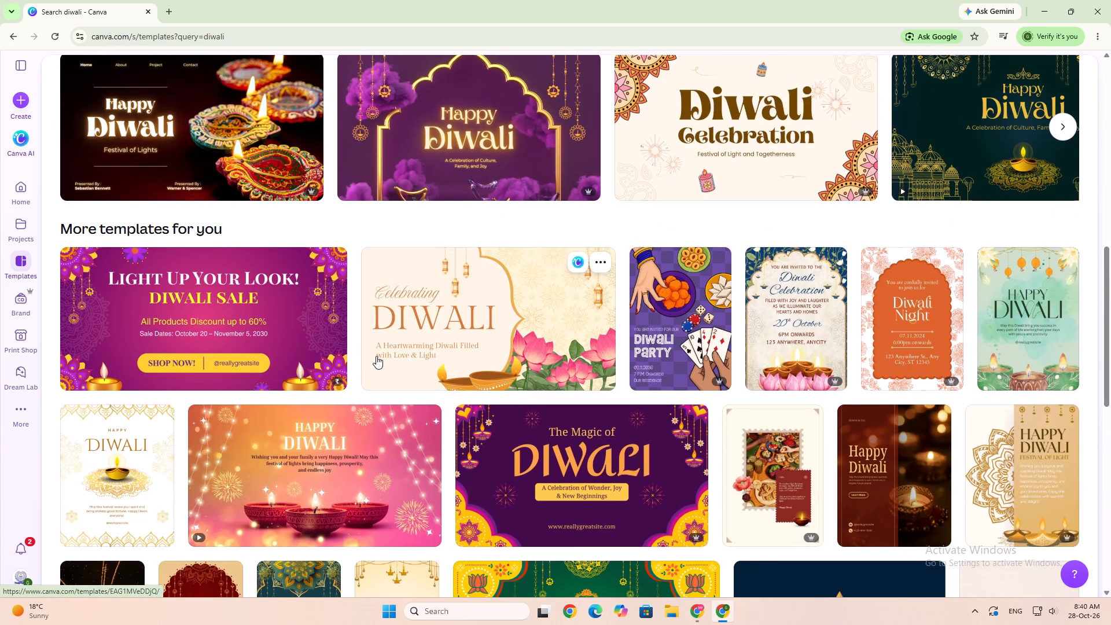
scroll(170, 515, "down", 11)
scroll(304, 263, "up", 18)
scroll(299, 266, "up", 5)
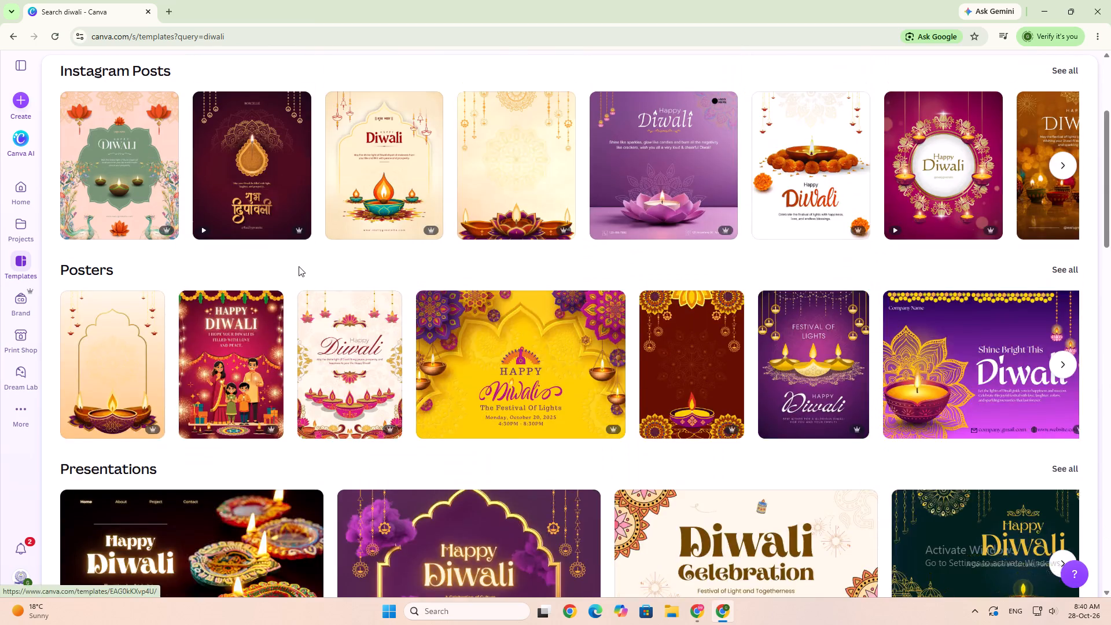
scroll(299, 266, "up", 17)
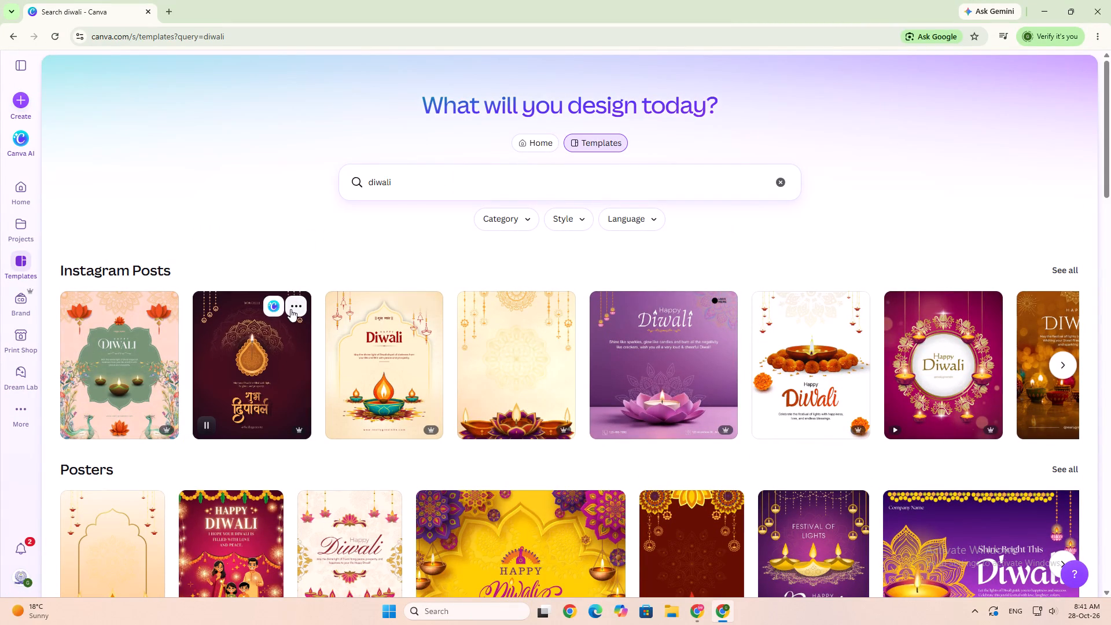
Search the templates for "fastival" and look through the resulting designs.
left_click_drag(402, 182, 344, 171)
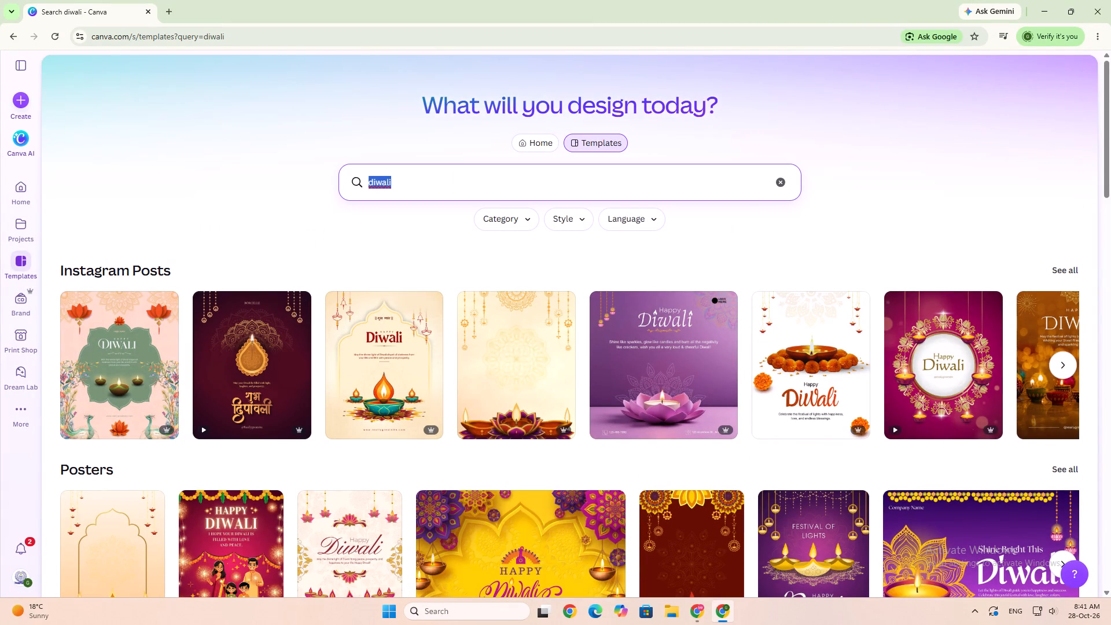
type("ga")
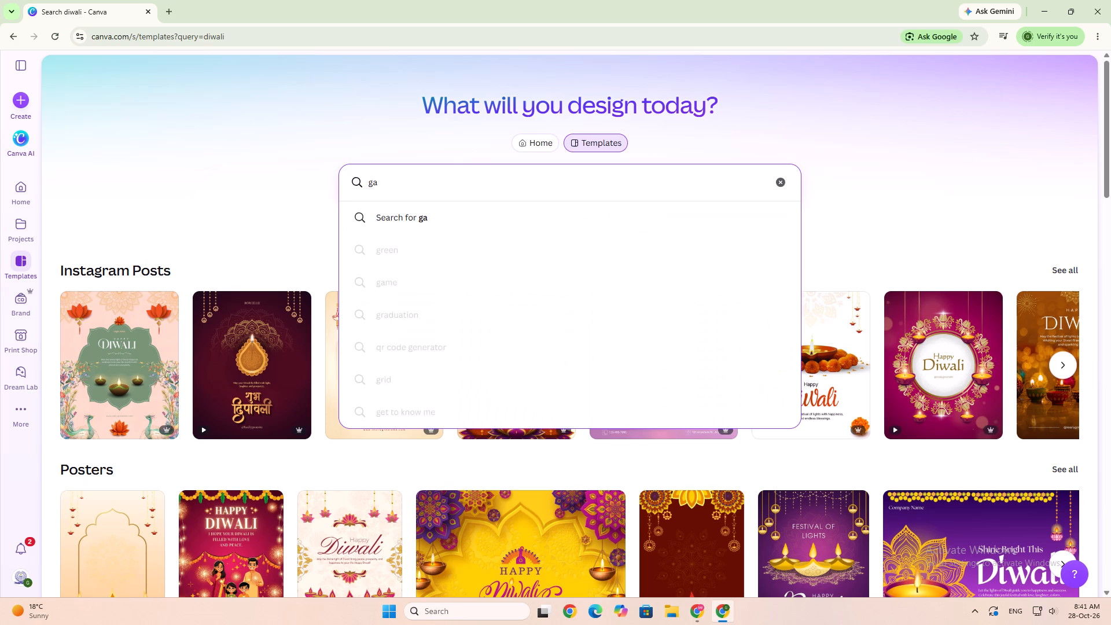
key("BackSpace")
key("BackSpace")
type("fa")
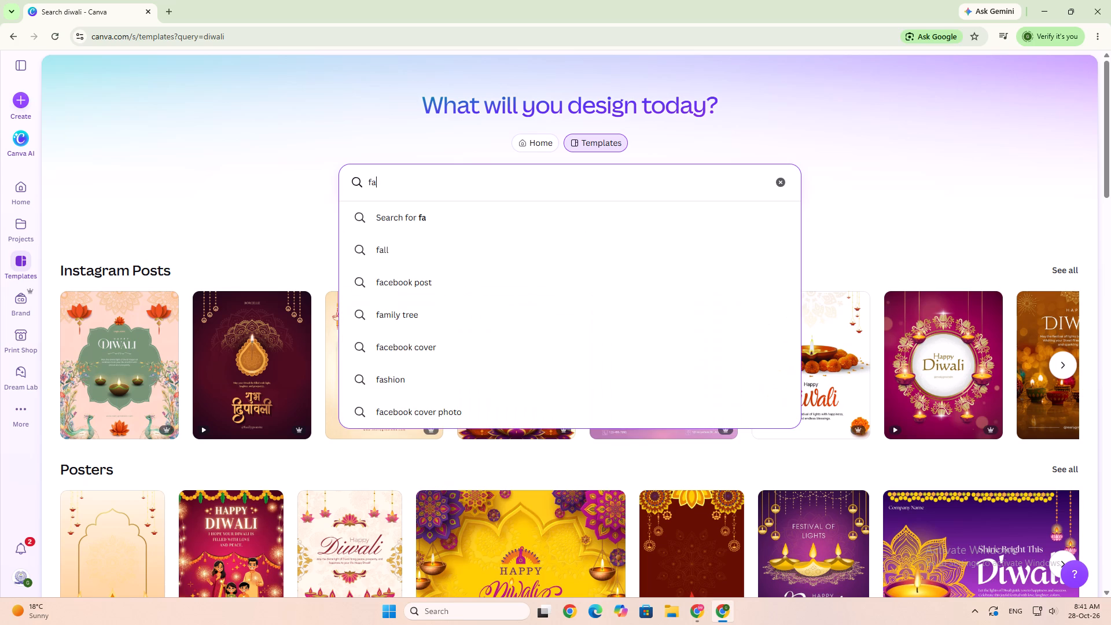
type("sti")
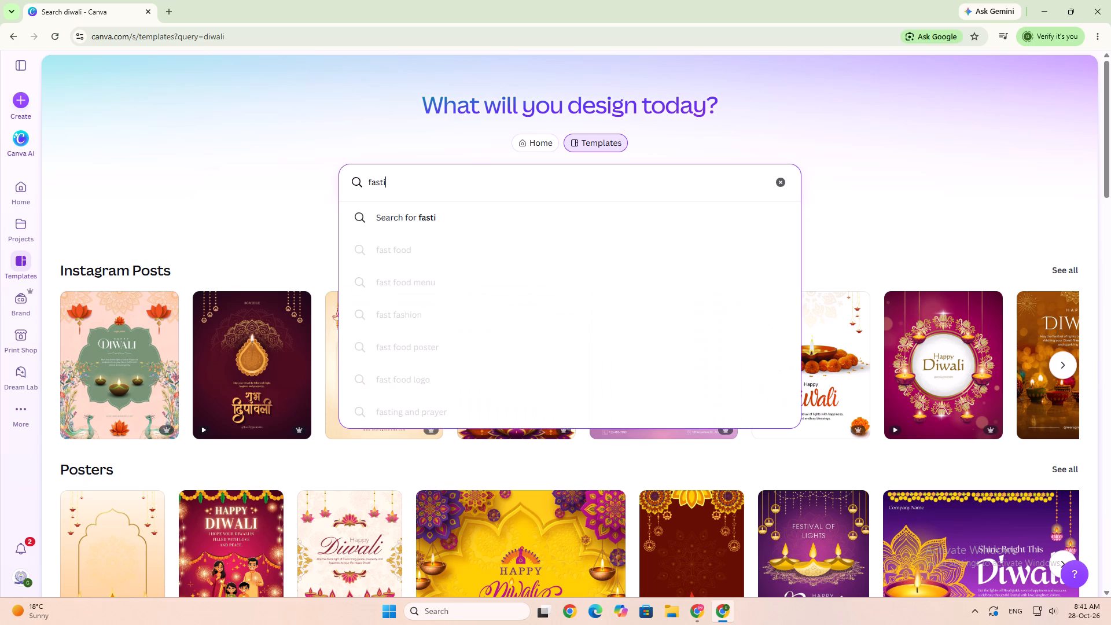
type("val")
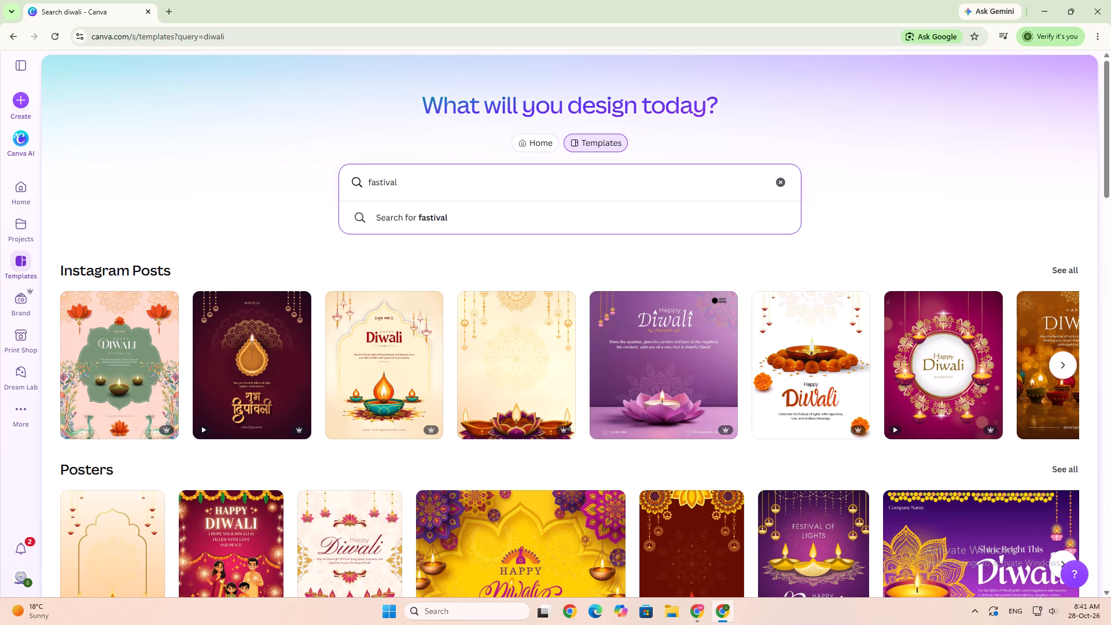
key("Return")
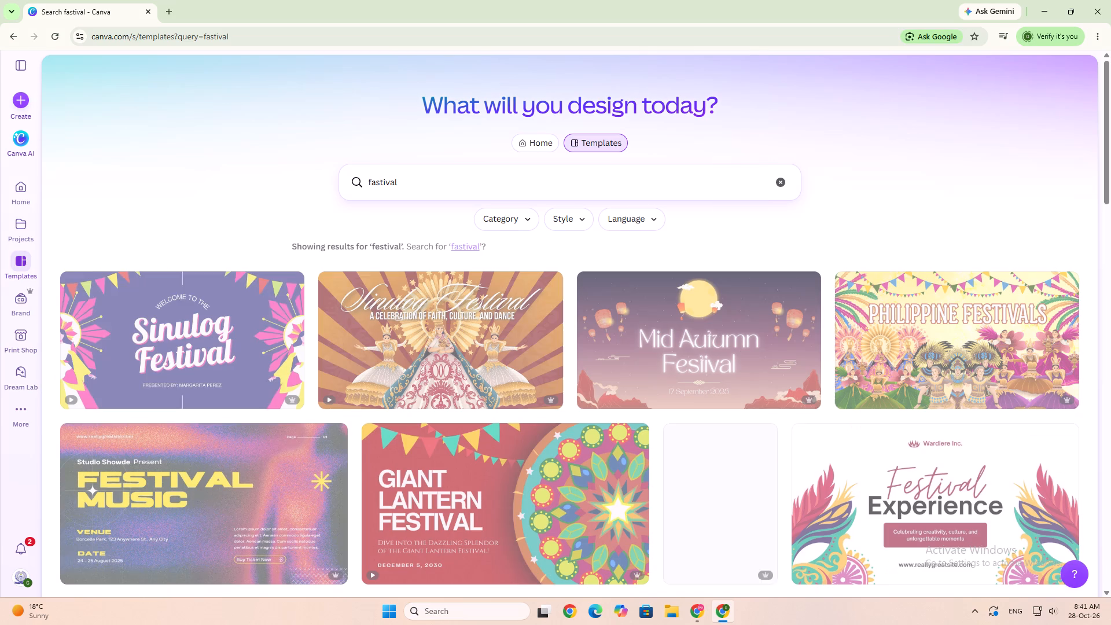
scroll(238, 436, "down", 3)
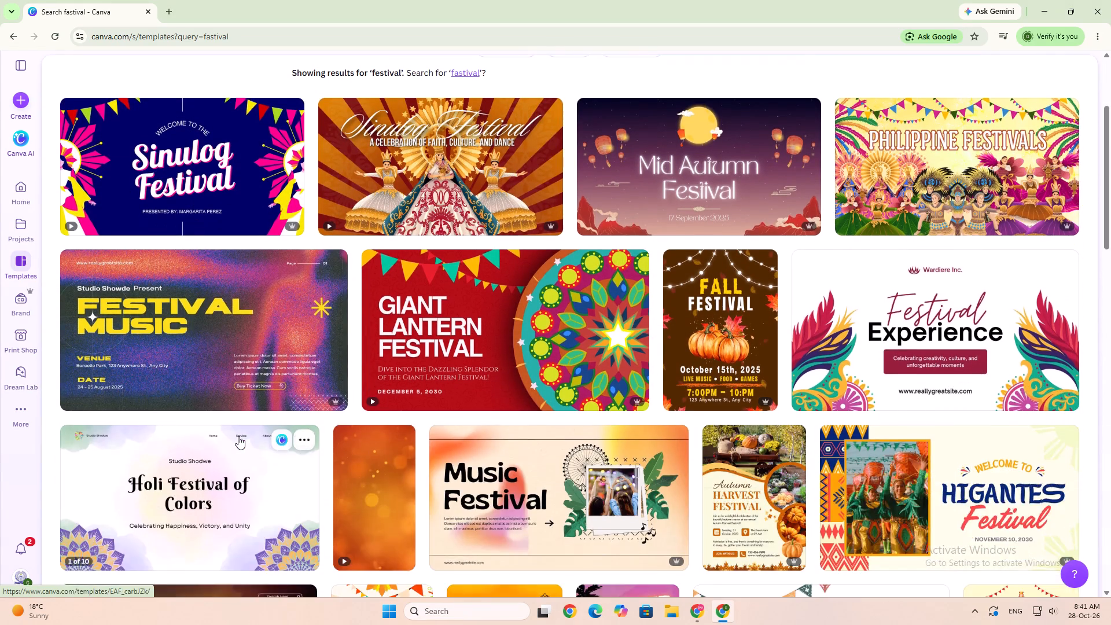
scroll(238, 436, "up", 3)
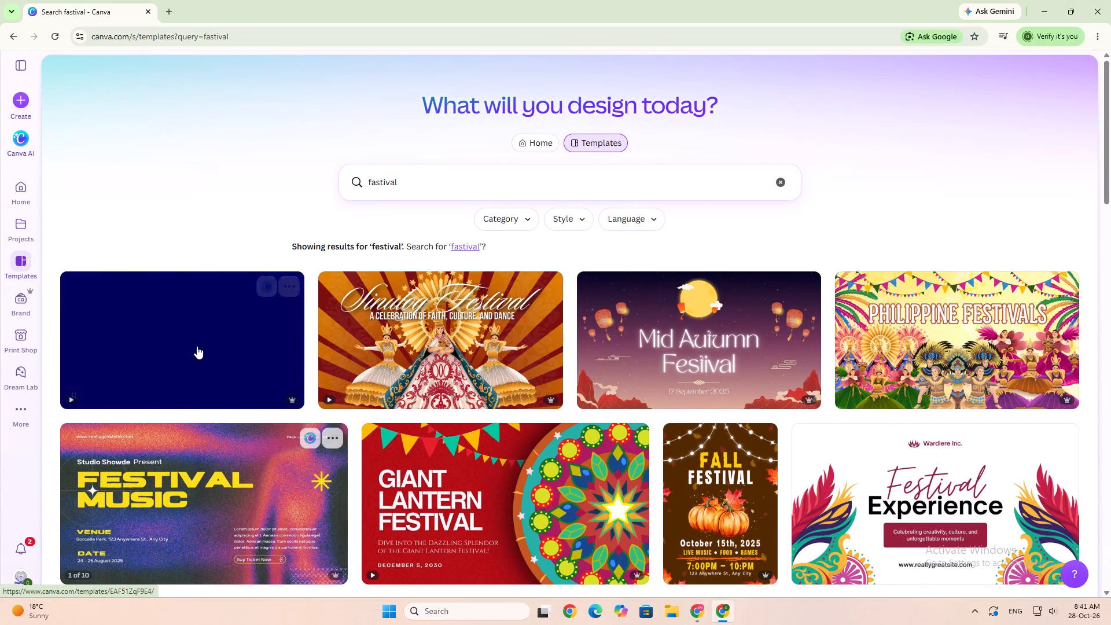
scroll(196, 346, "down", 4)
scroll(200, 446, "down", 1)
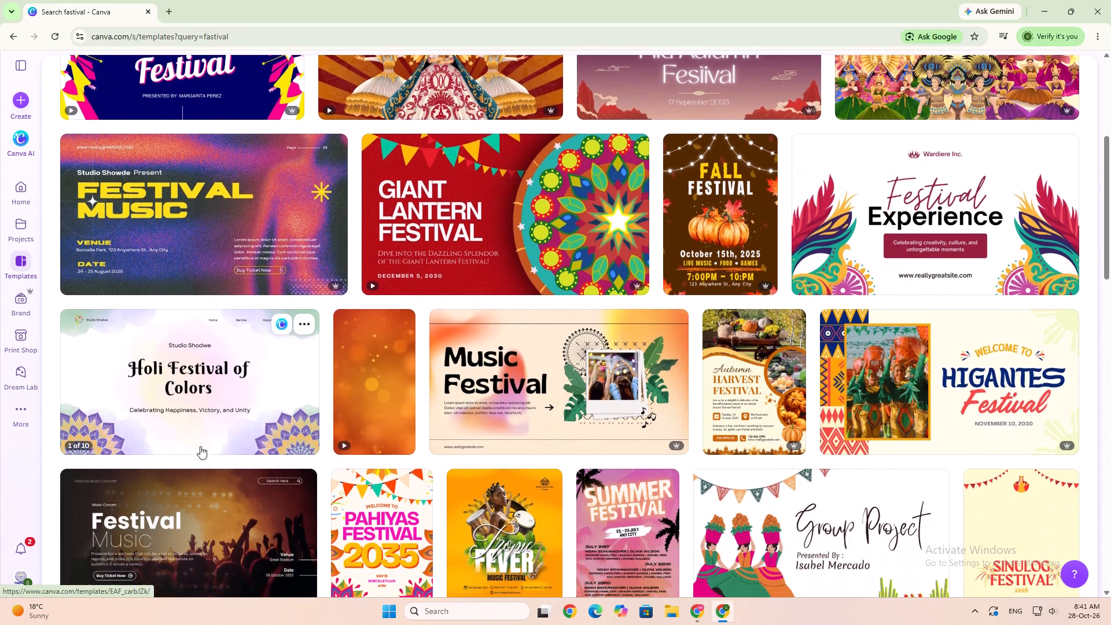
scroll(323, 380, "up", 7)
Copy the search term "fastival" from the template search.
left_click_drag(414, 181, 343, 167)
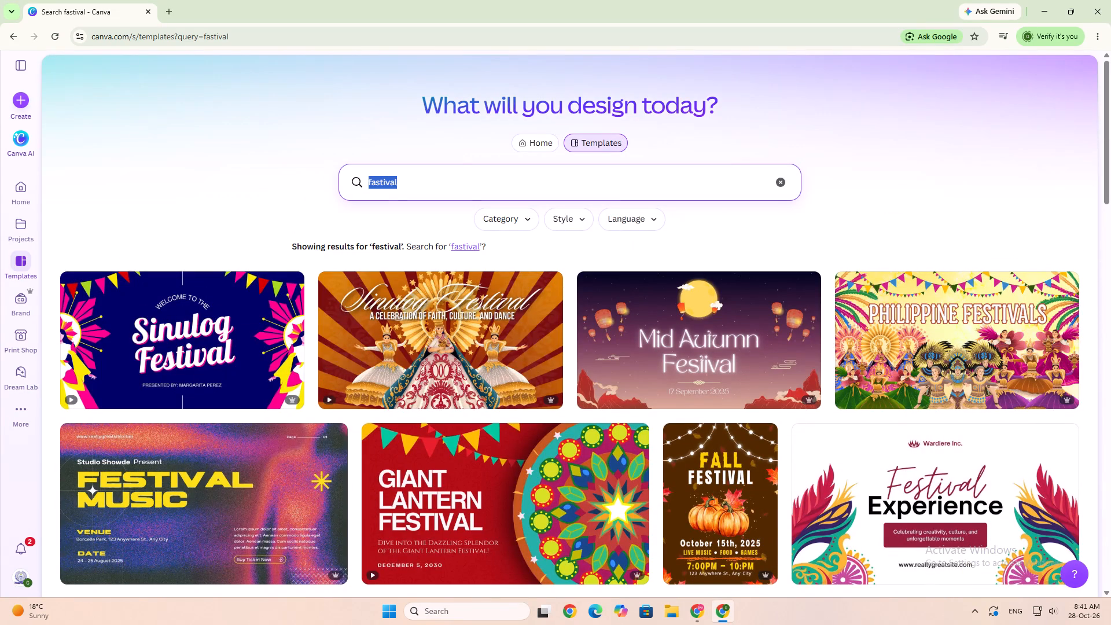
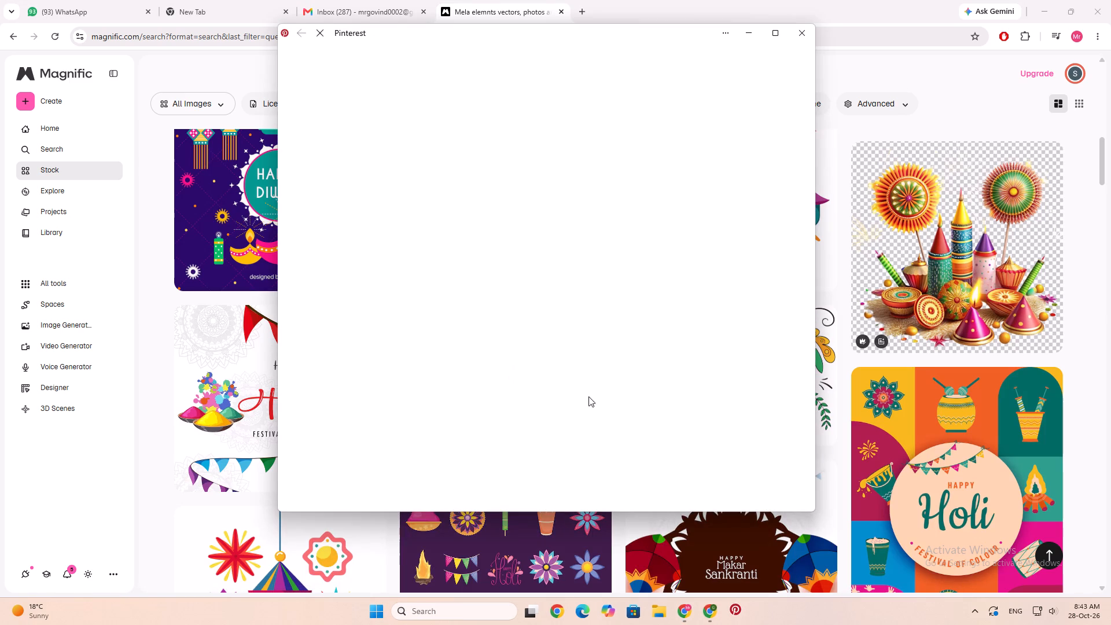
Search Google for "festival" in a new Chrome tab.
left_click(586, 13)
left_click(425, 238)
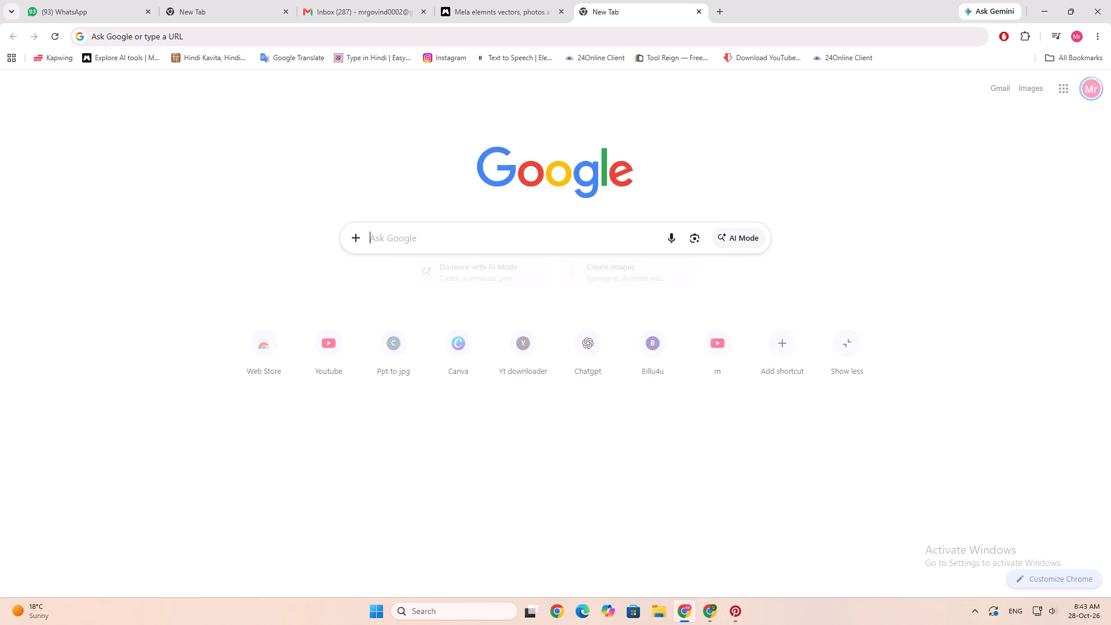
type("fes")
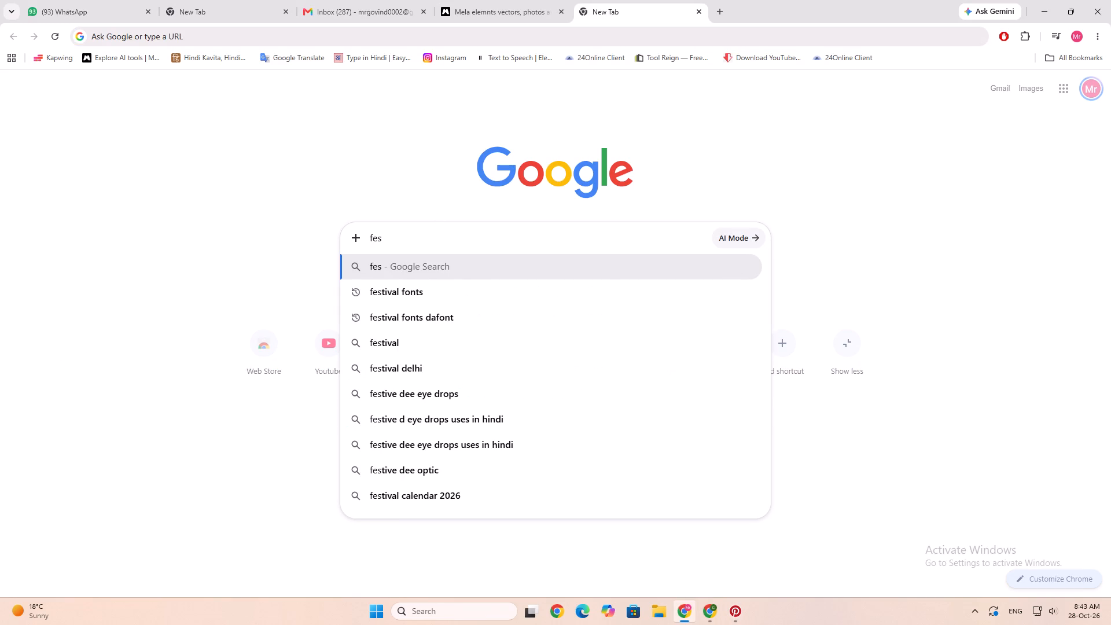
key("t")
type("ova")
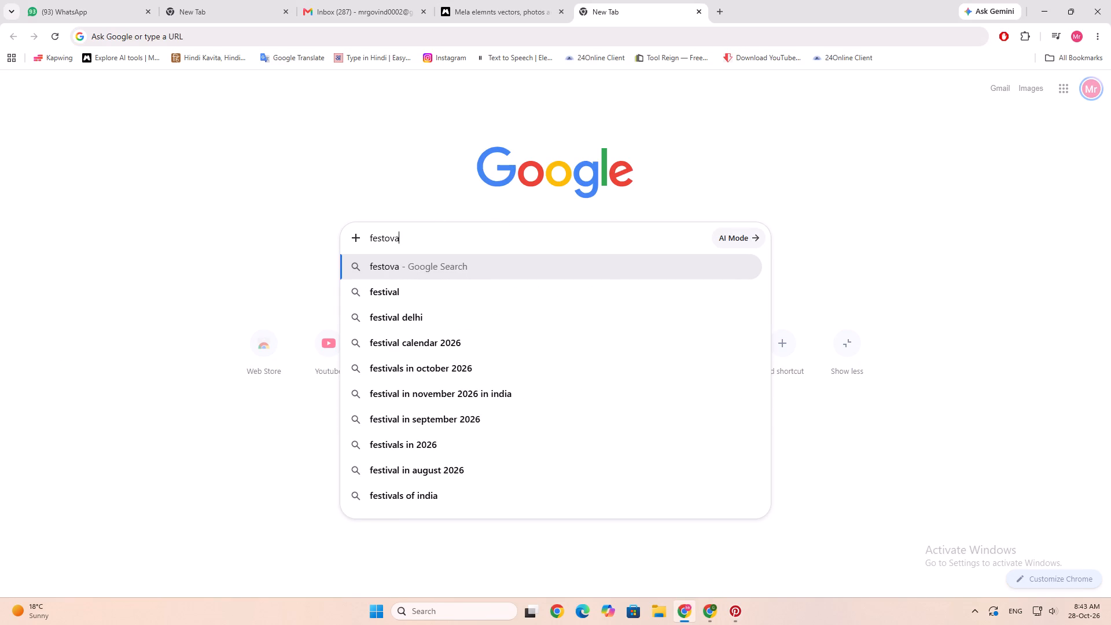
key("Down")
key("Return")
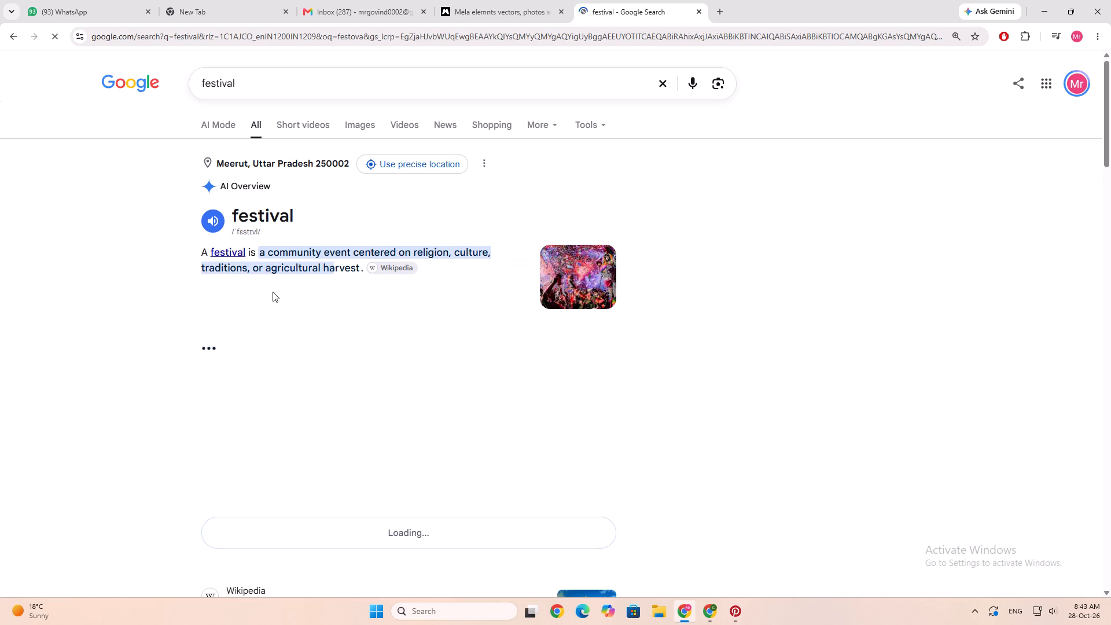
Copy the search term "festival" from the Google search.
left_click_drag(238, 81, 223, 76)
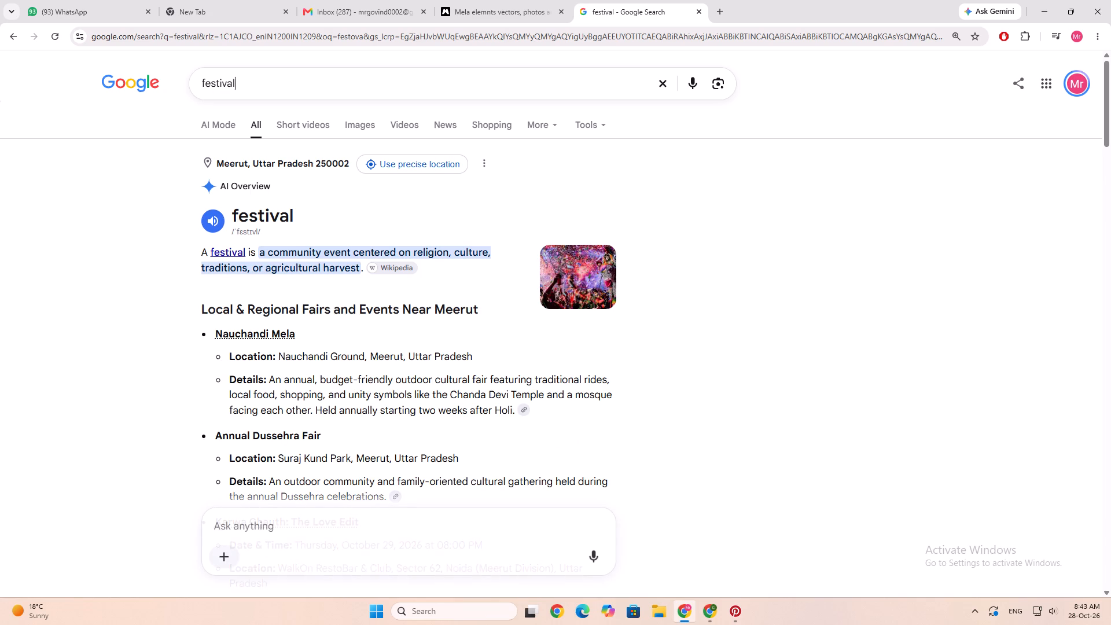
left_click_drag(223, 76, 192, 66)
key("ctrl+c")
key("ctrl+c")
key("ctrl+c")
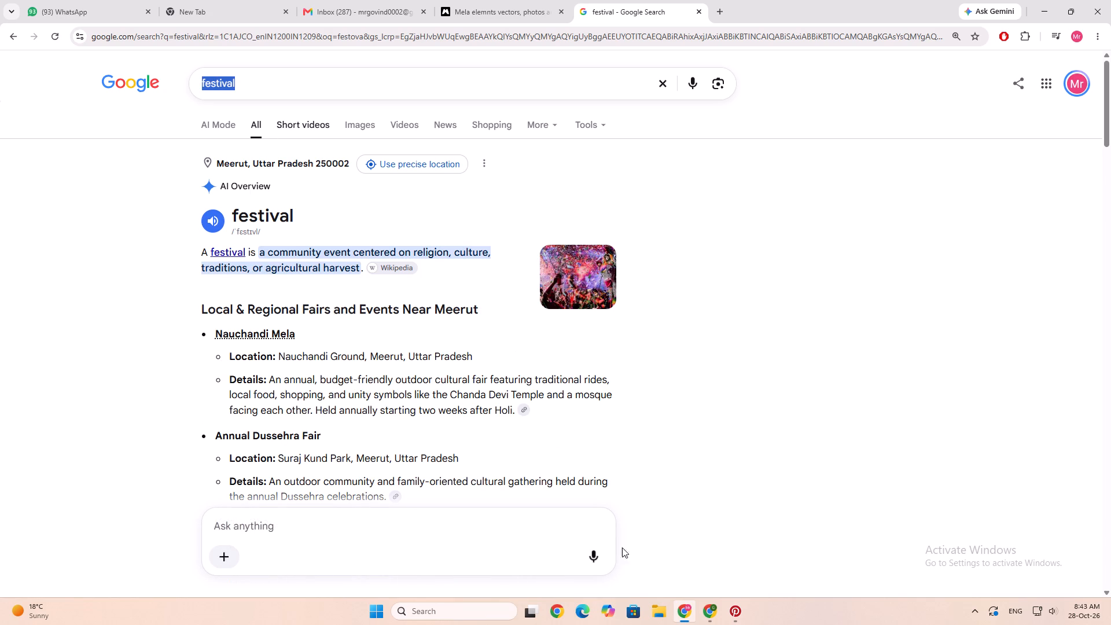
Switch to the Pinterest app, search for "festival elements", maximize the window and look through the resulting pins.
left_click(744, 616)
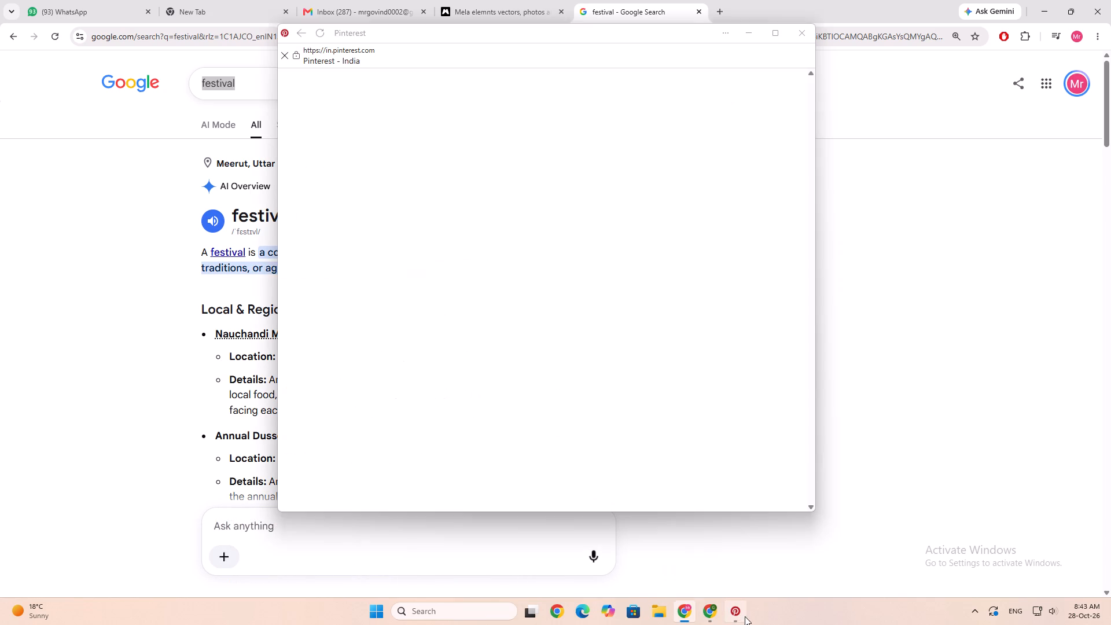
left_click(388, 85)
key("ctrl+v")
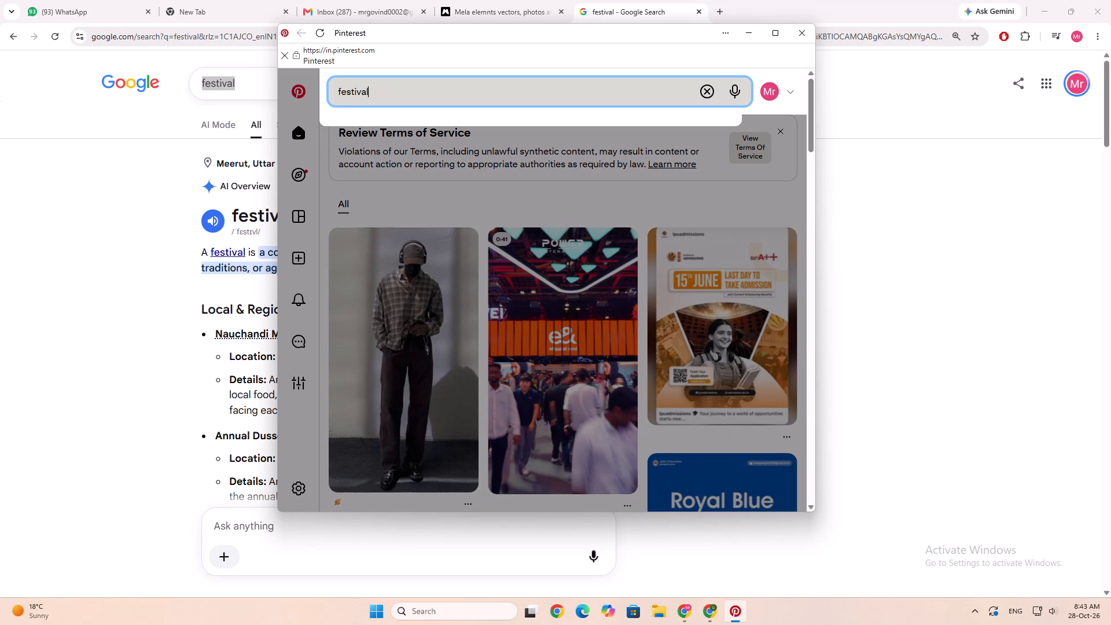
key("space")
type("ele")
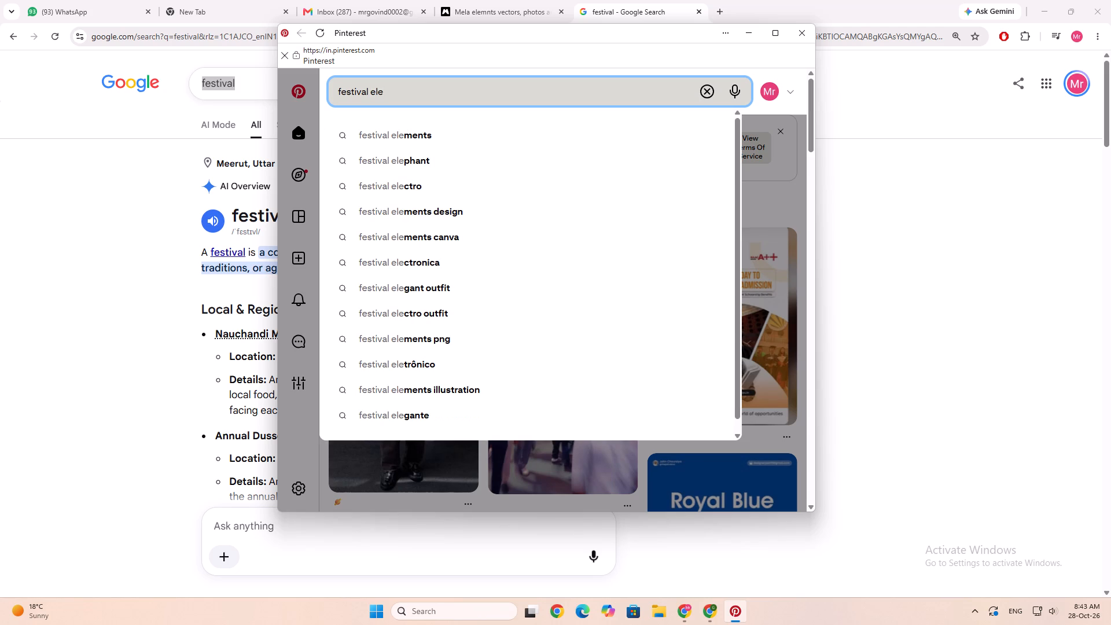
key("Down")
key("Return")
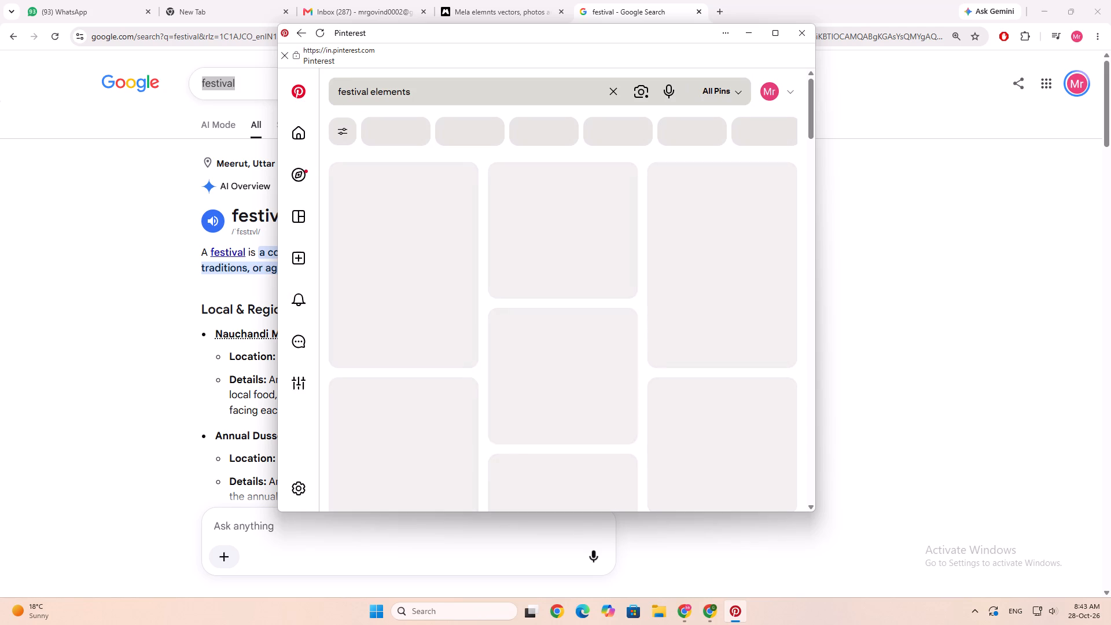
double_click(626, 34)
scroll(693, 336, "down", 2)
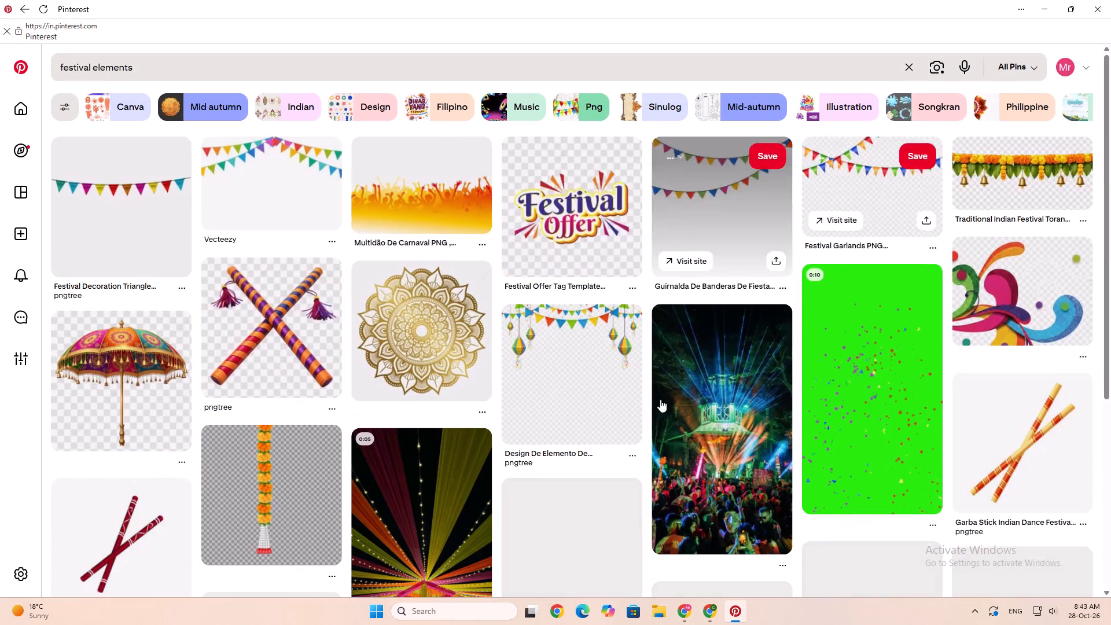
scroll(660, 399, "down", 2)
scroll(652, 406, "up", 1)
scroll(652, 406, "down", 7)
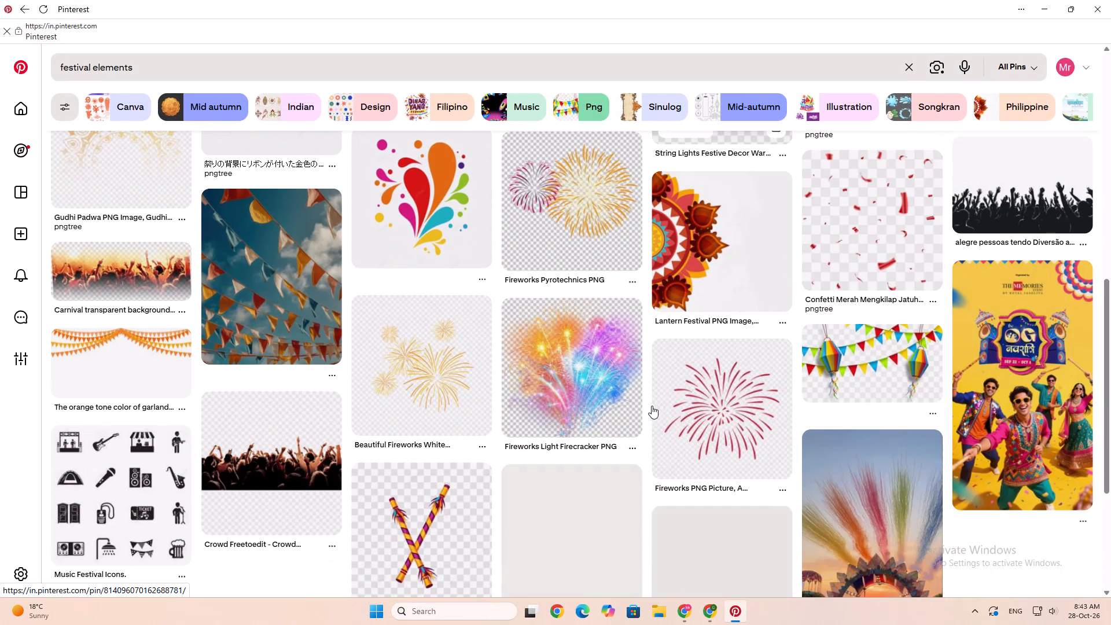
Refine the Pinterest search to "festival elements vector".
left_click(147, 67)
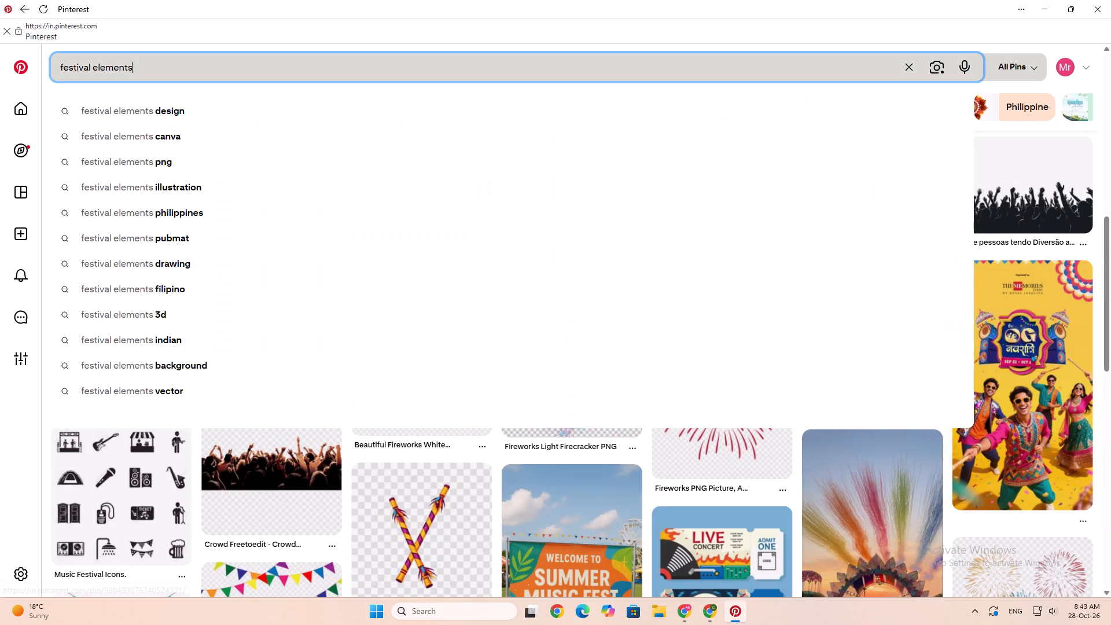
key("space")
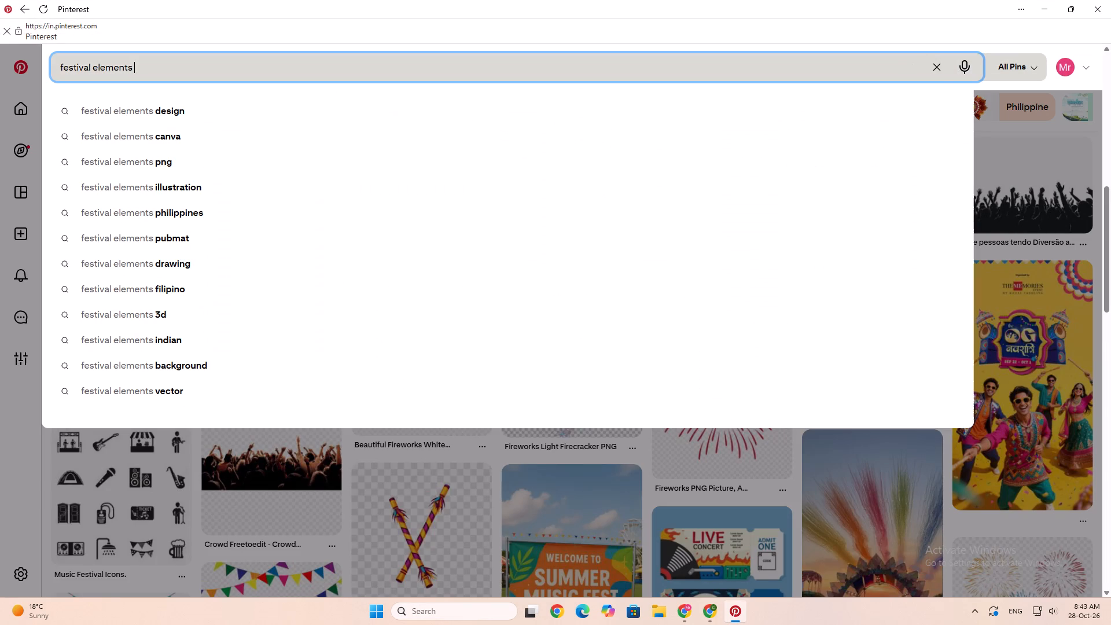
type("vector")
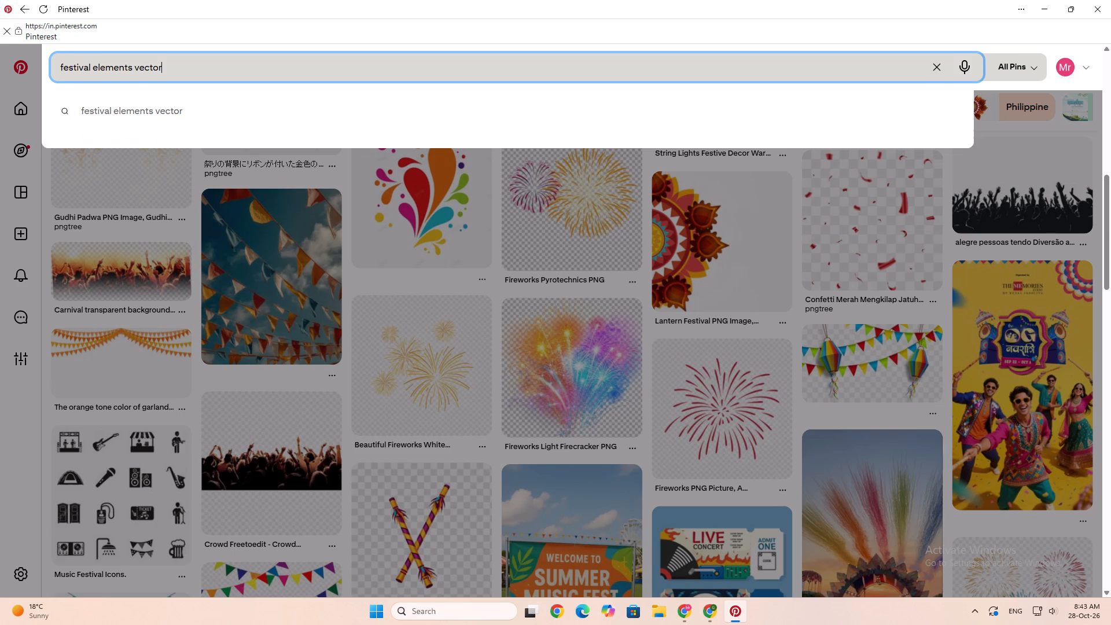
key("Return")
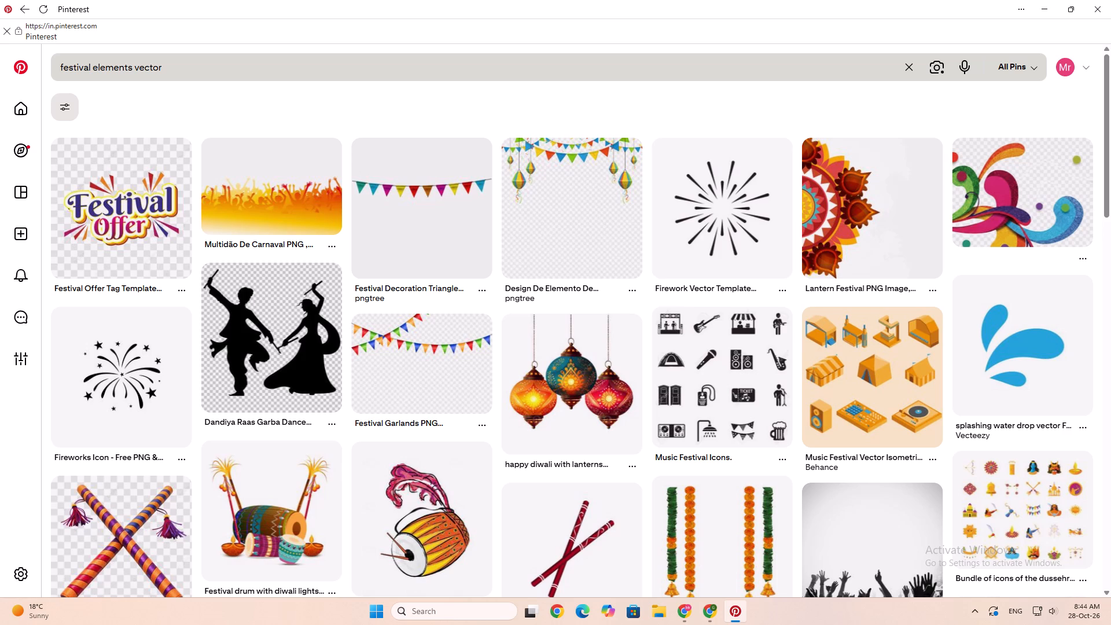
Look through the festival vector pins for suitable decorations, garlands, lanterns and icons.
scroll(483, 464, "down", 3)
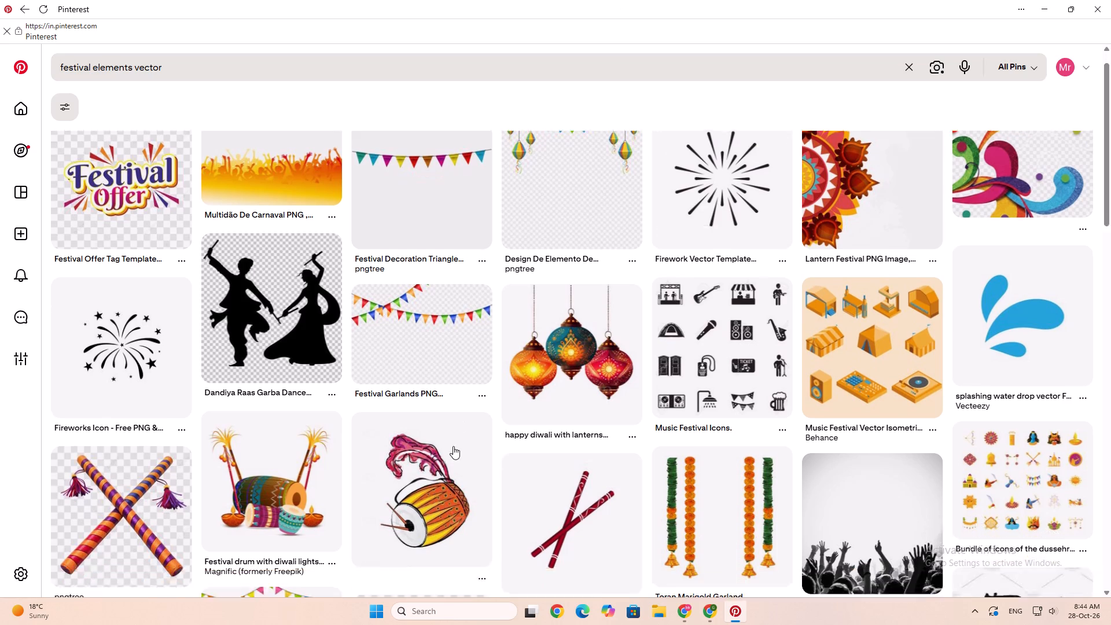
scroll(453, 446, "down", 8)
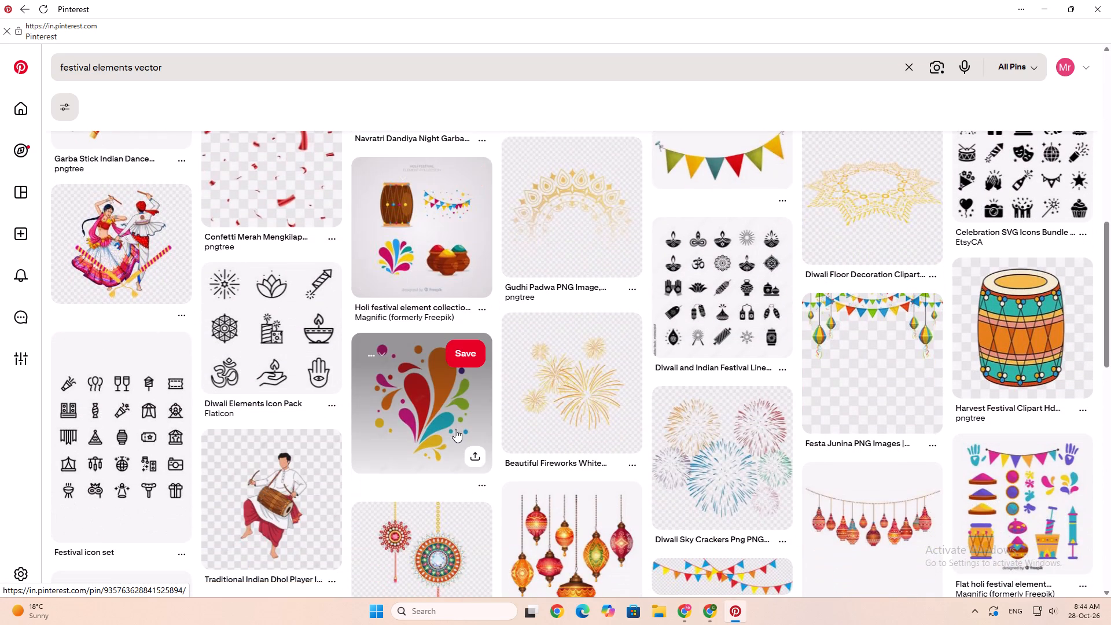
scroll(455, 429, "down", 2)
scroll(406, 443, "down", 7)
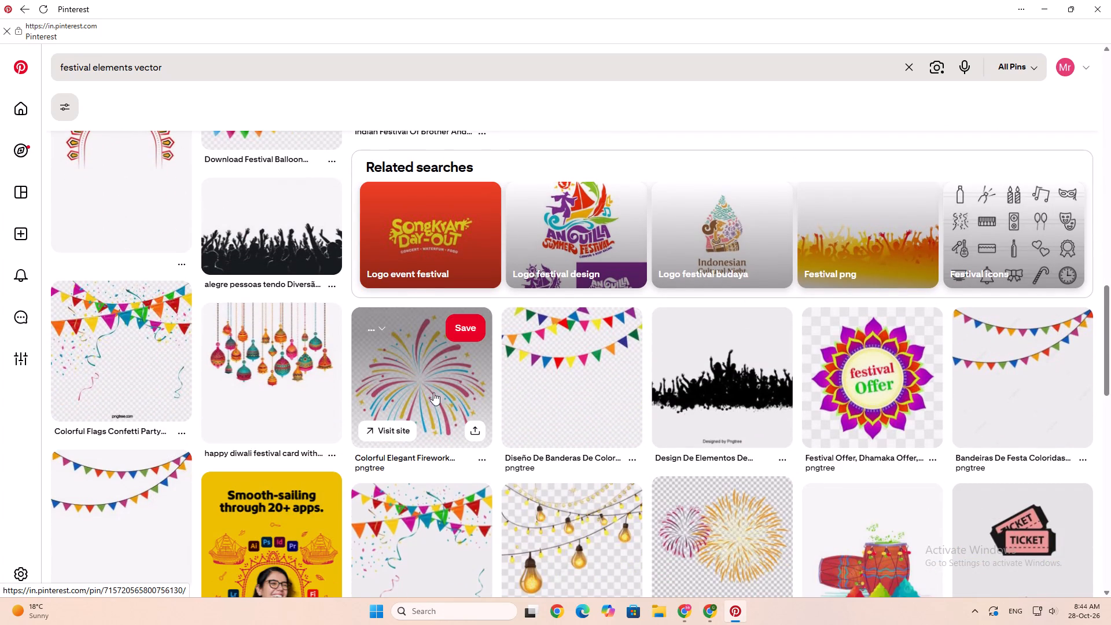
scroll(179, 351, "down", 3)
scroll(223, 391, "down", 4)
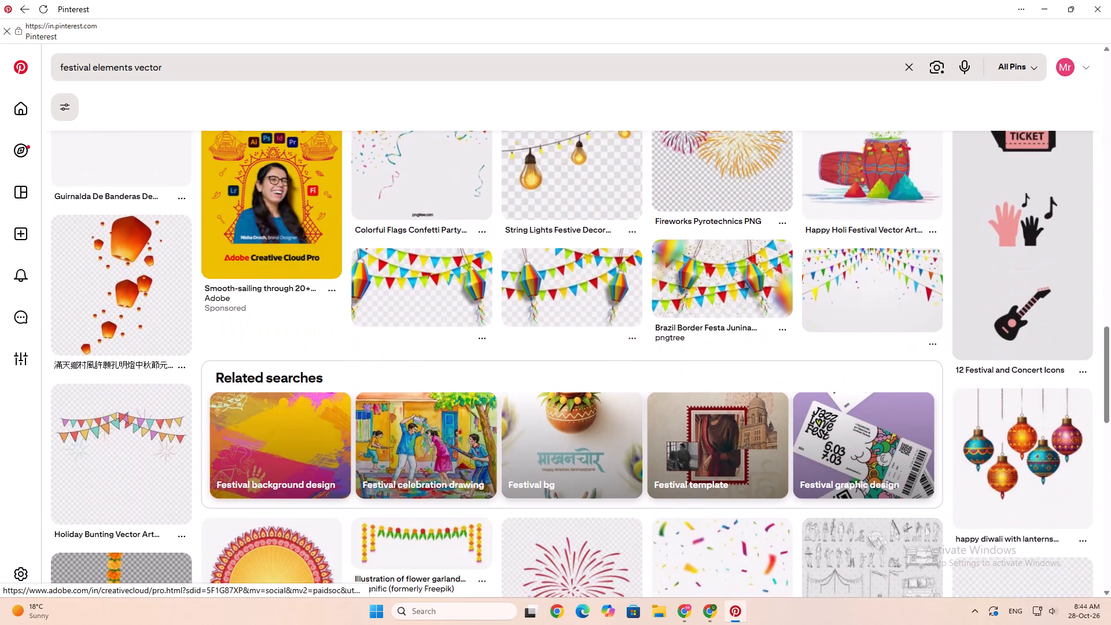
scroll(657, 312, "down", 3)
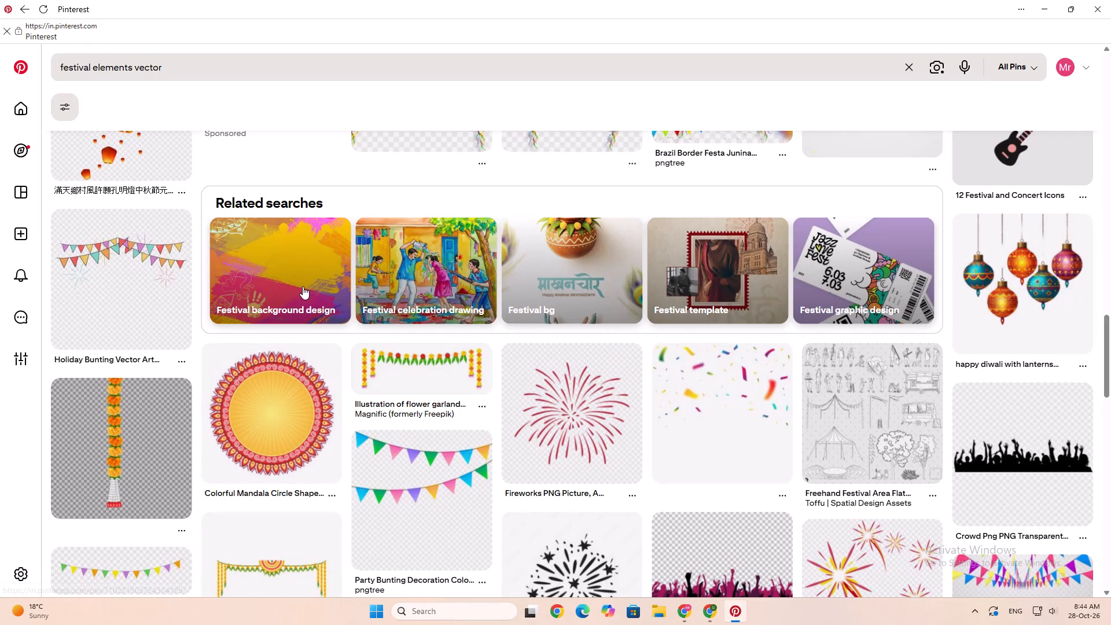
scroll(303, 286, "down", 7)
scroll(304, 474, "down", 2)
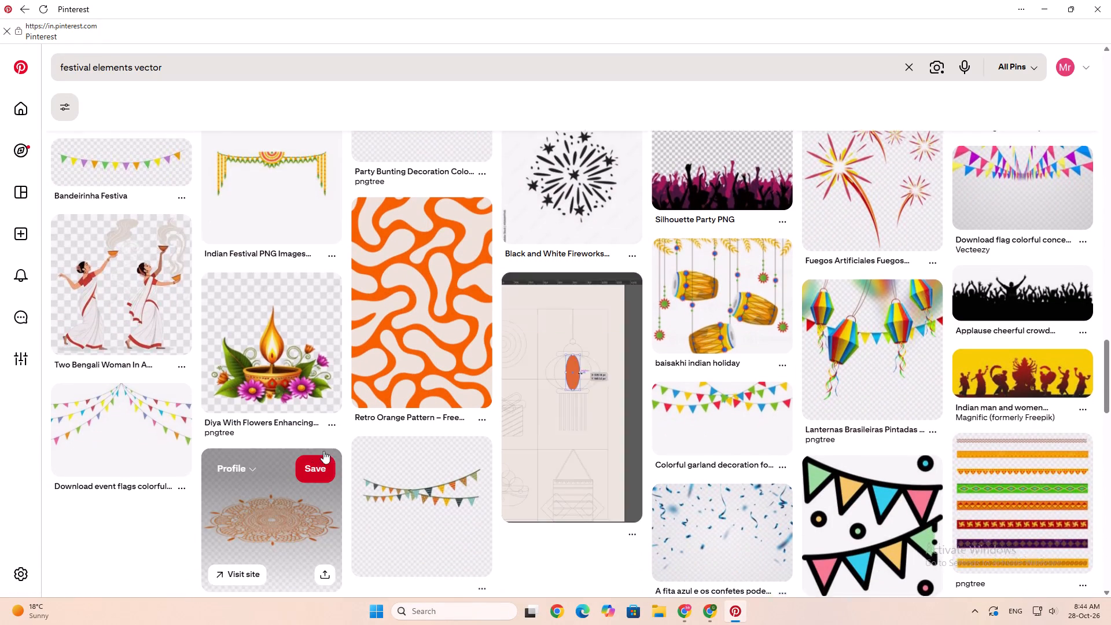
scroll(323, 451, "down", 2)
Open the related search "Poster event festival" from the festival vector results.
left_click(209, 68)
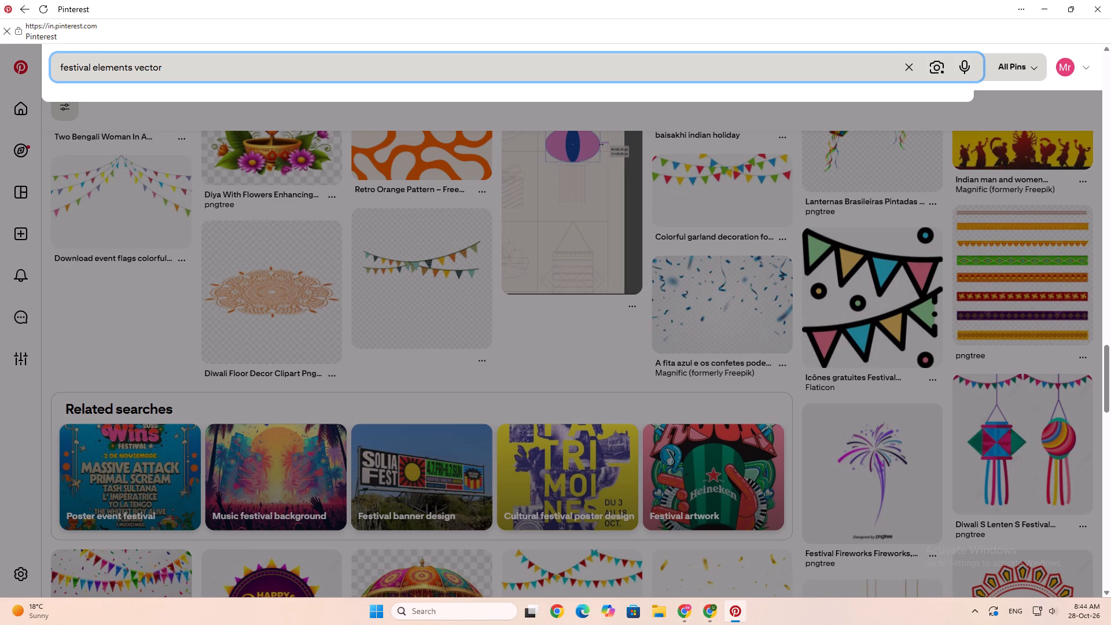
left_click(22, 492)
scroll(99, 479, "down", 2)
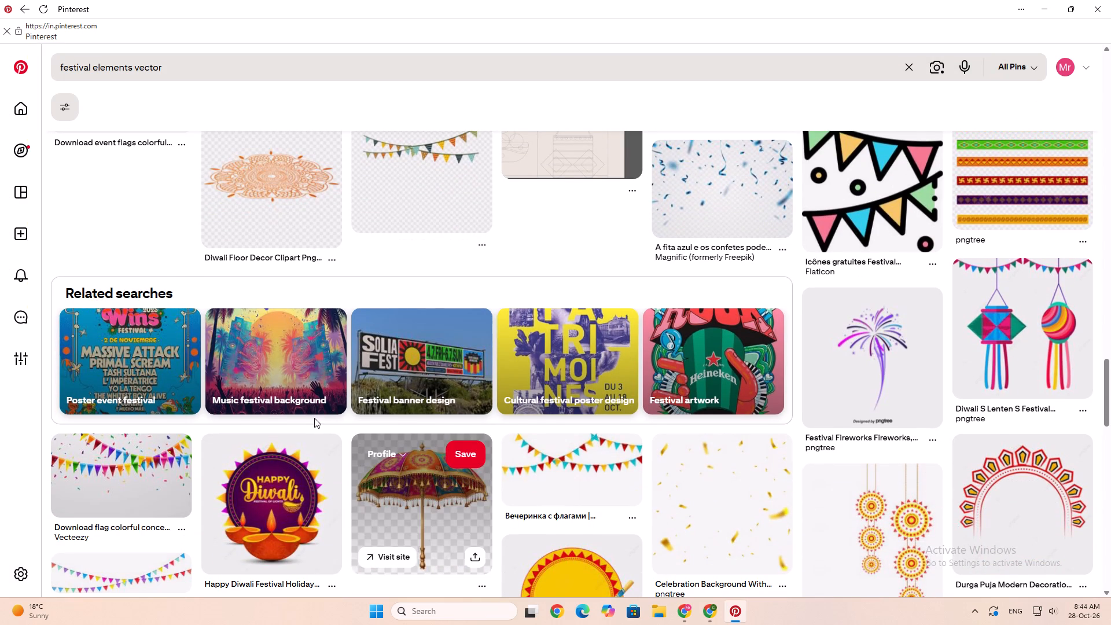
left_click(169, 359)
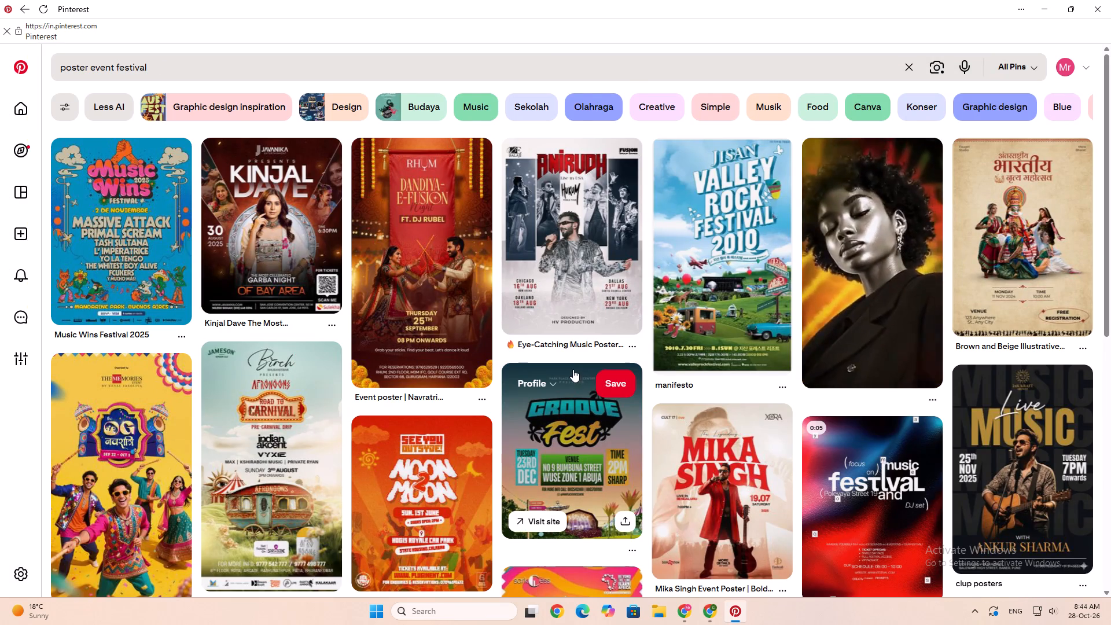
Extend the poster search to "poster event festival vecter art".
left_click(229, 76)
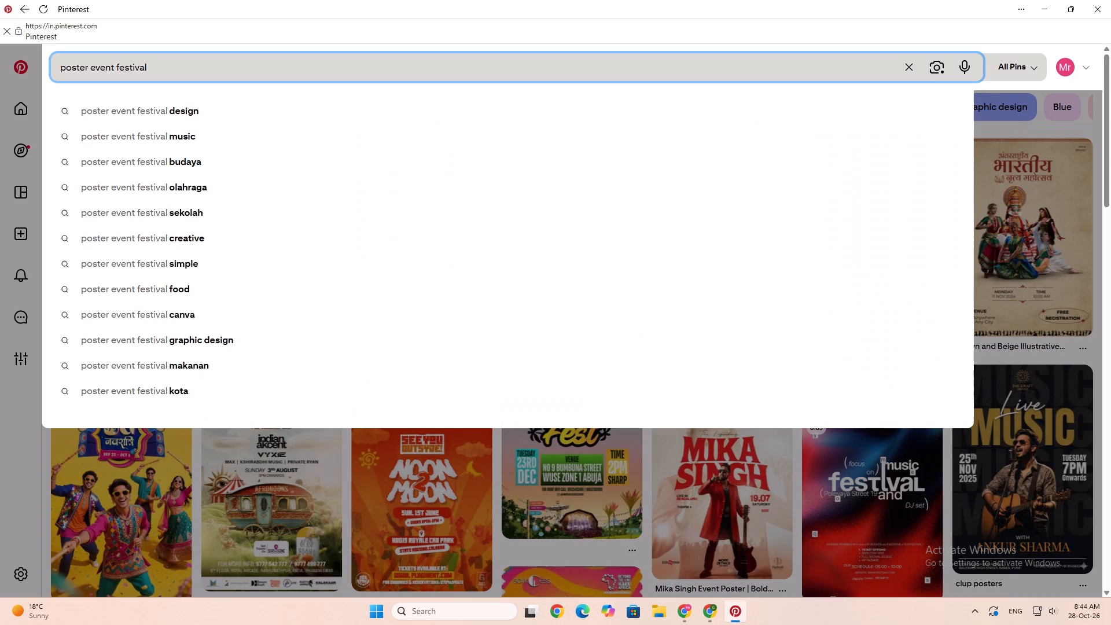
key("space")
type("vect")
type("er art")
key("space")
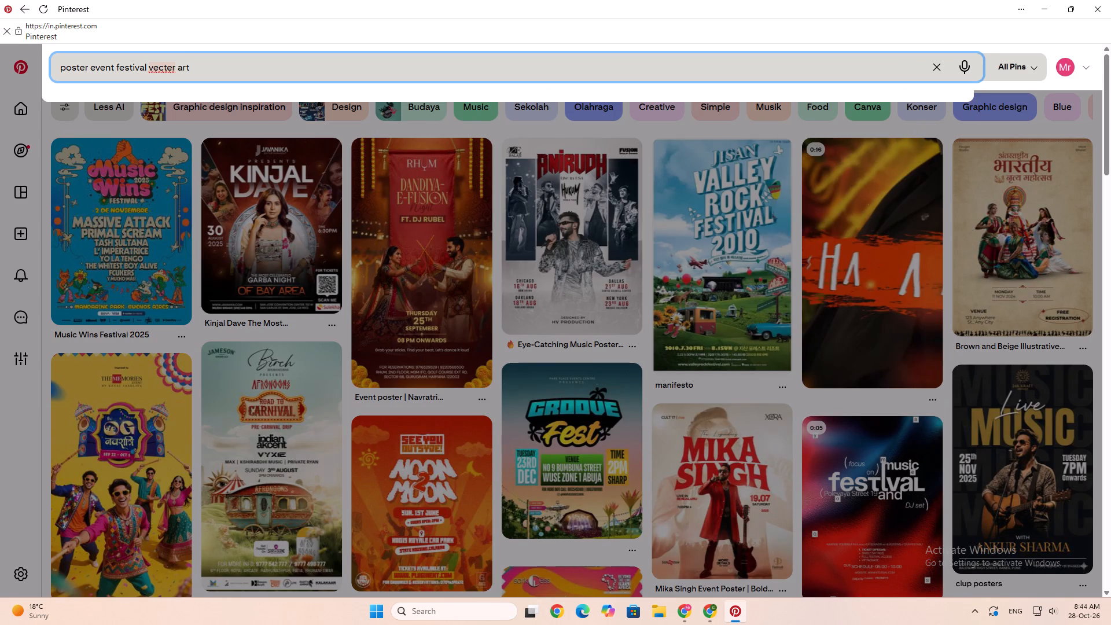
key("Return")
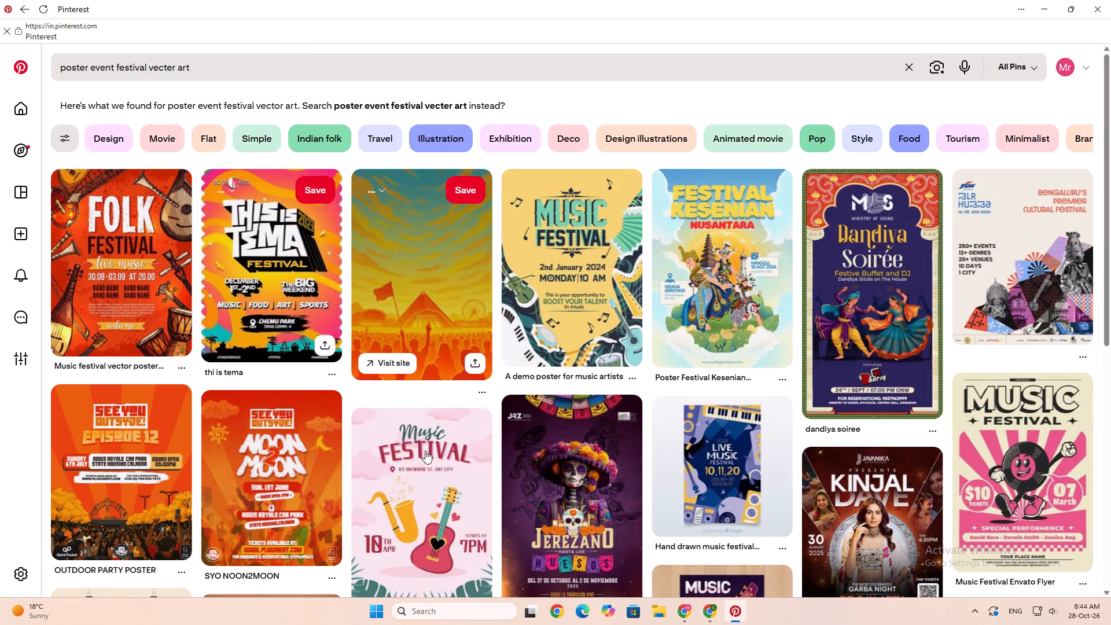
Examine the festival event poster pins for suitable vector-art layouts and design ideas.
scroll(599, 298, "down", 8)
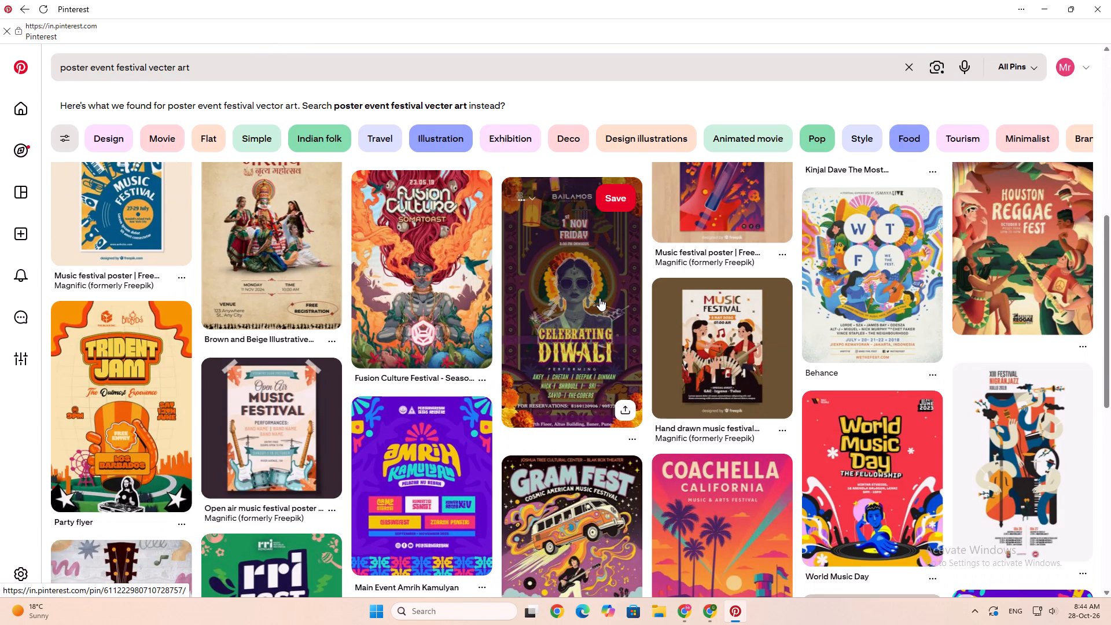
scroll(599, 298, "down", 1)
scroll(602, 264, "up", 1)
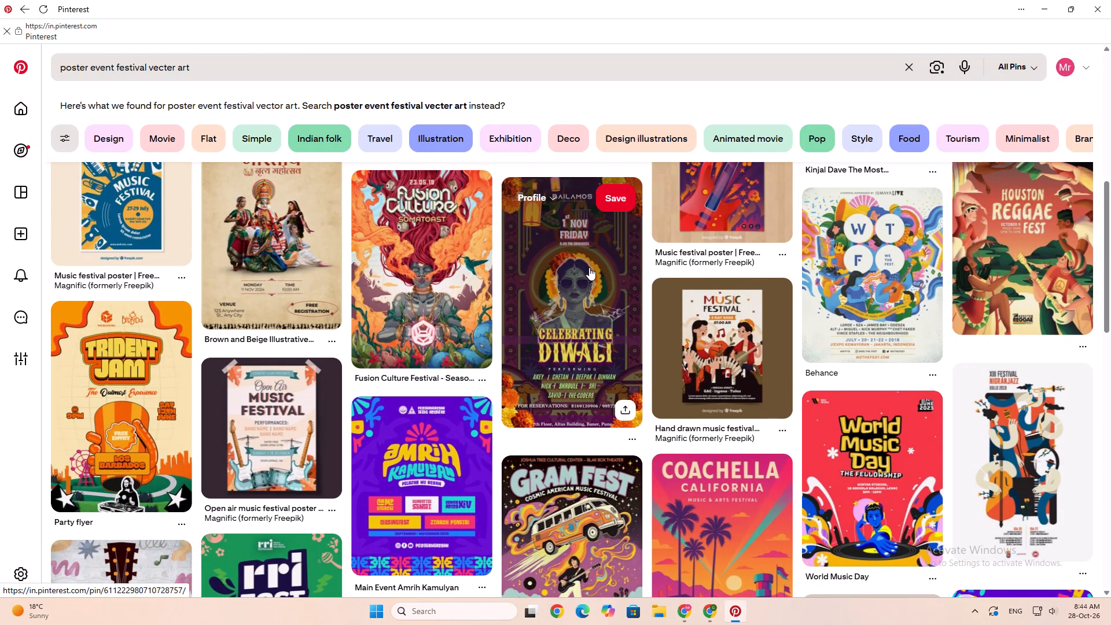
scroll(612, 260, "down", 7)
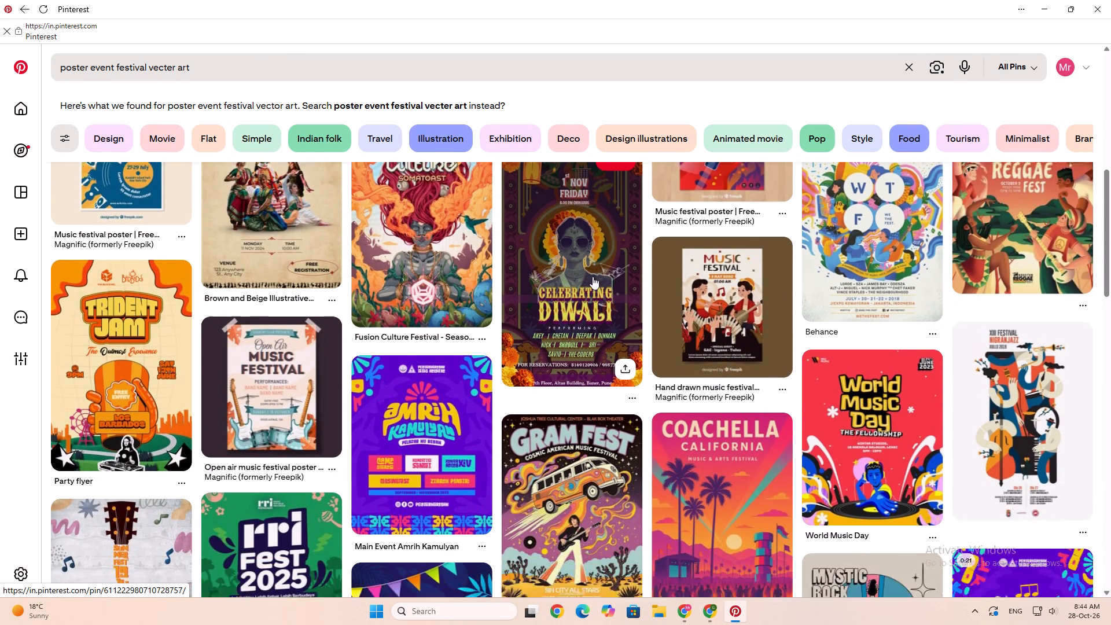
scroll(571, 288, "down", 3)
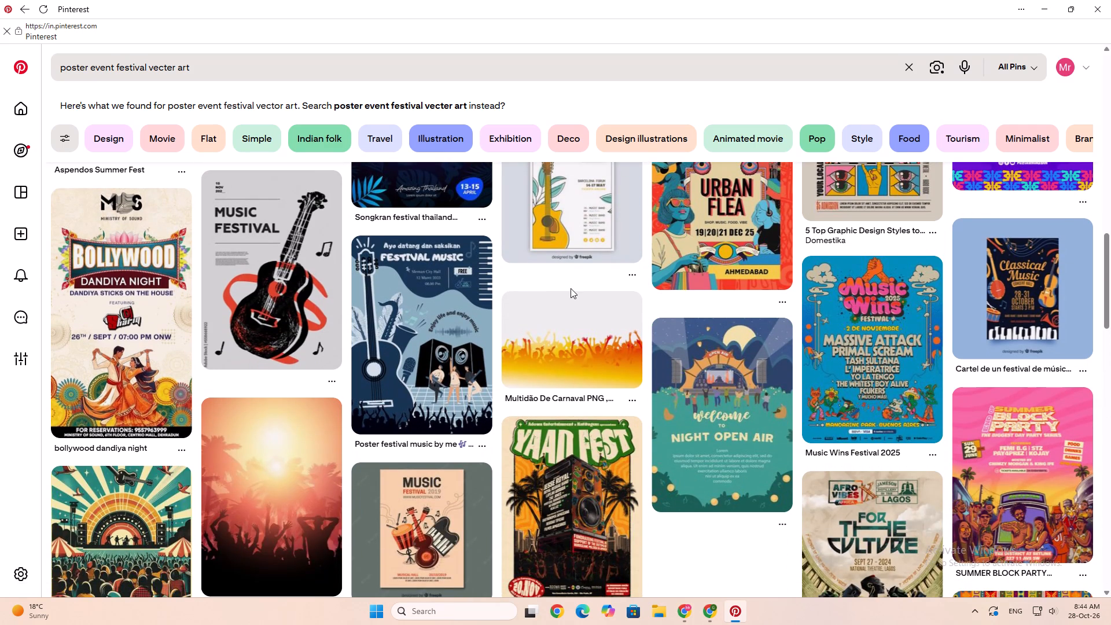
scroll(571, 288, "down", 9)
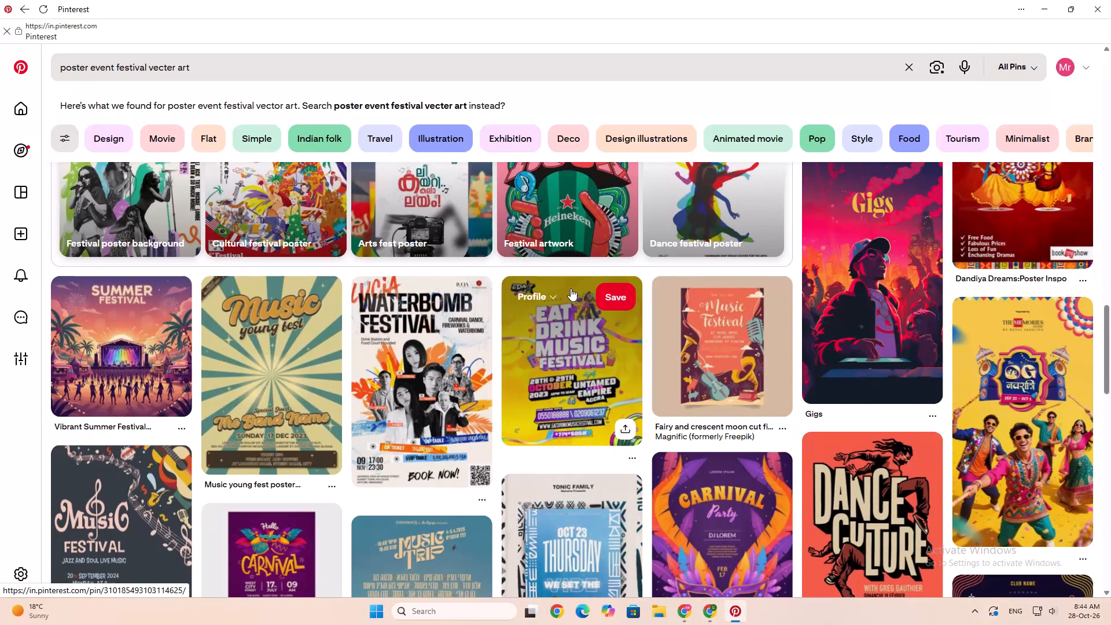
scroll(558, 457, "down", 5)
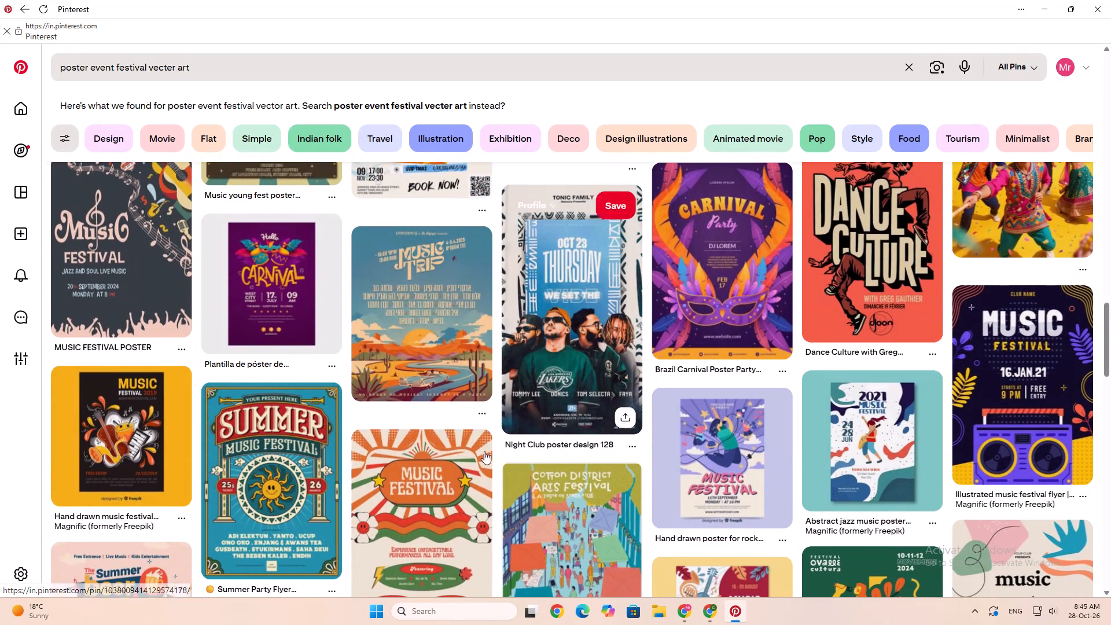
scroll(402, 476, "down", 8)
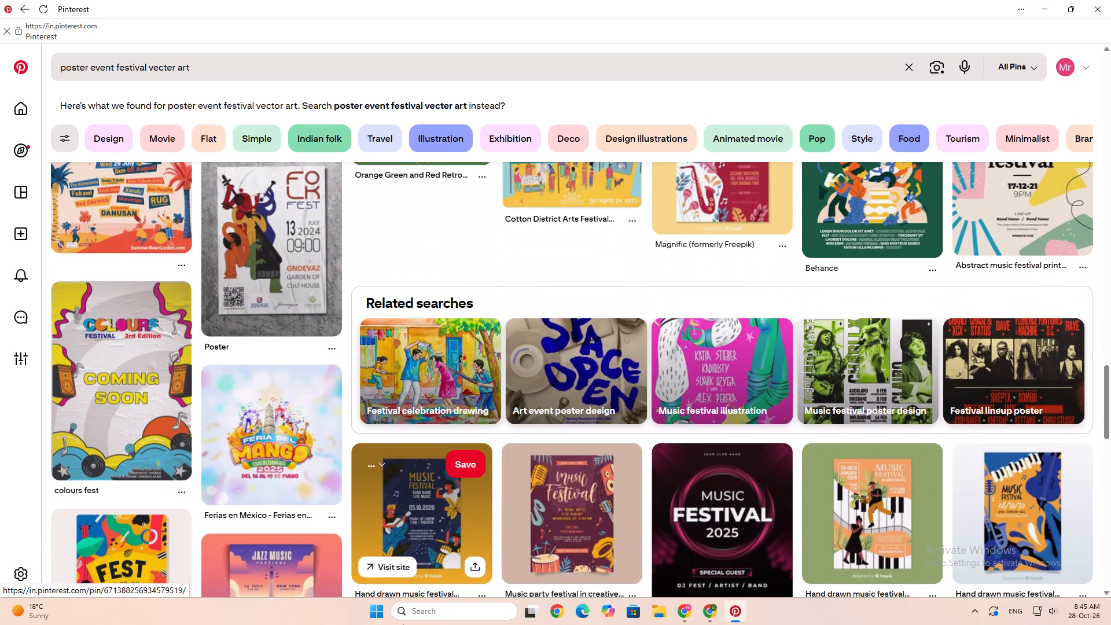
scroll(447, 500, "down", 14)
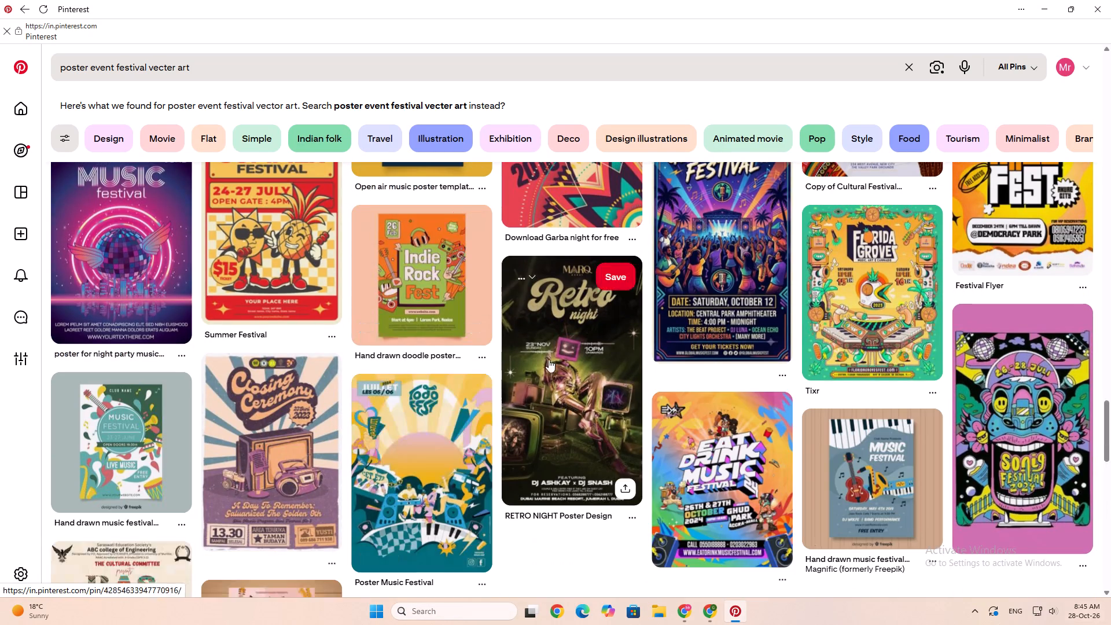
scroll(345, 381, "down", 7)
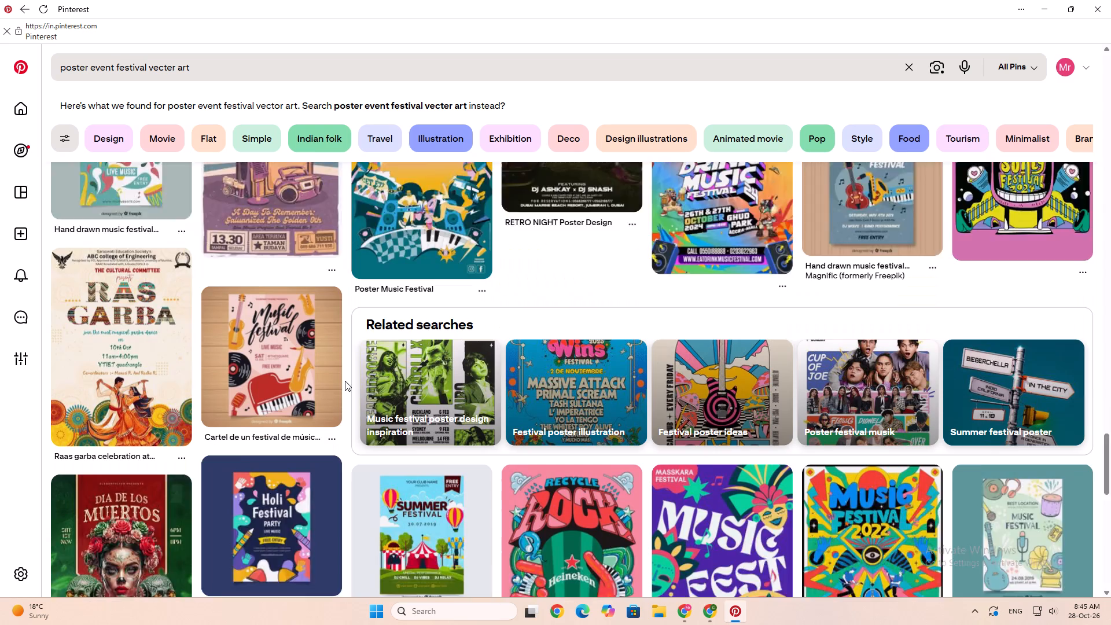
scroll(341, 381, "down", 12)
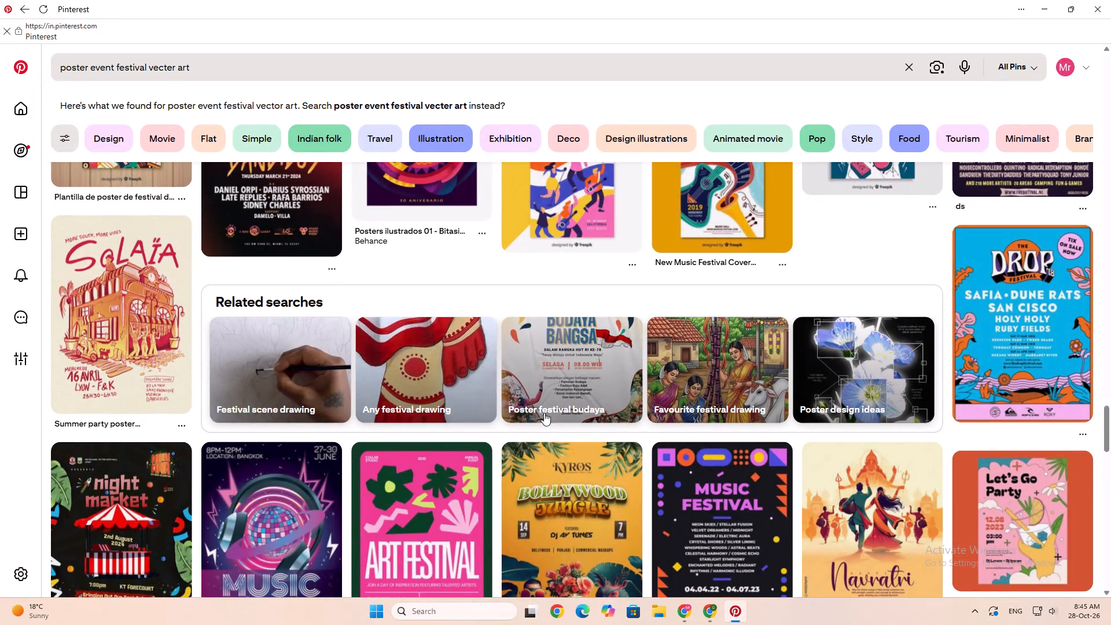
scroll(597, 396, "down", 6)
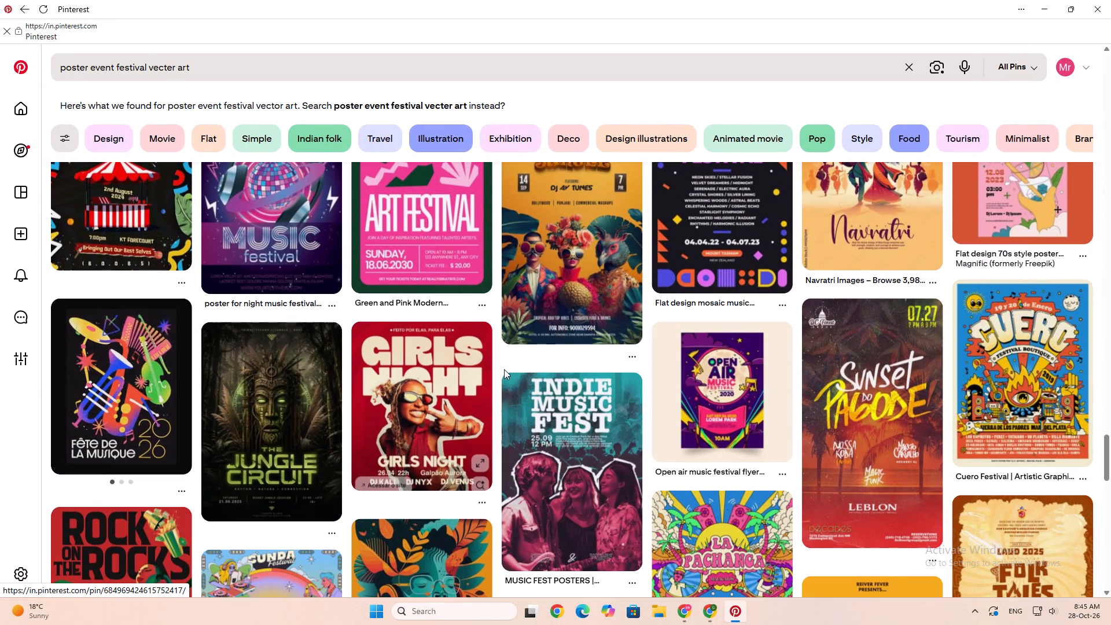
scroll(497, 364, "down", 7)
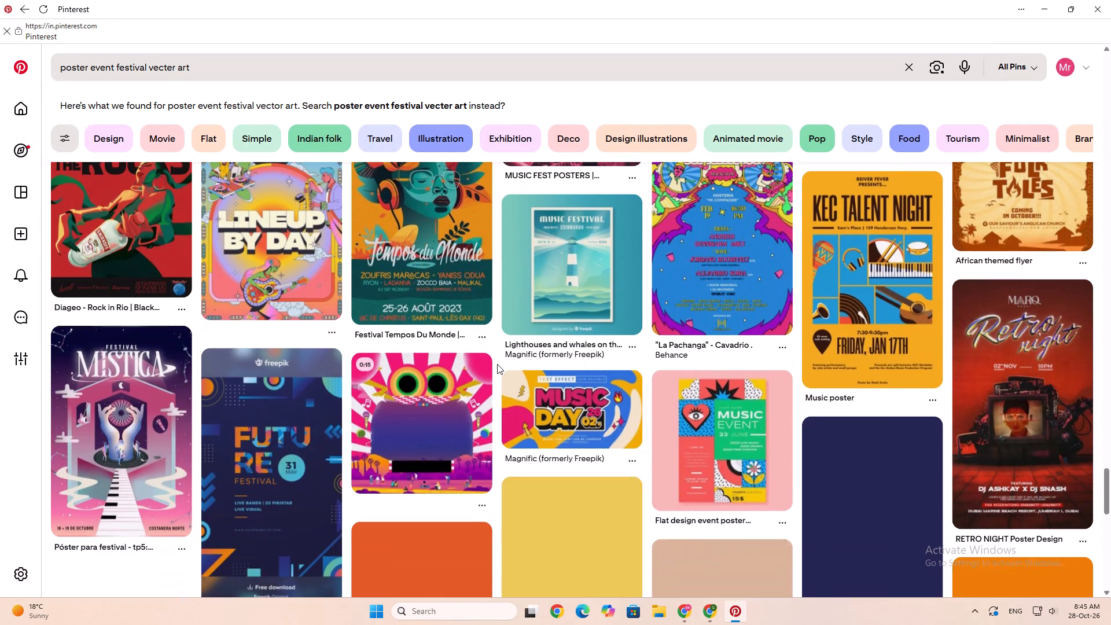
scroll(497, 364, "down", 11)
scroll(497, 364, "up", 1)
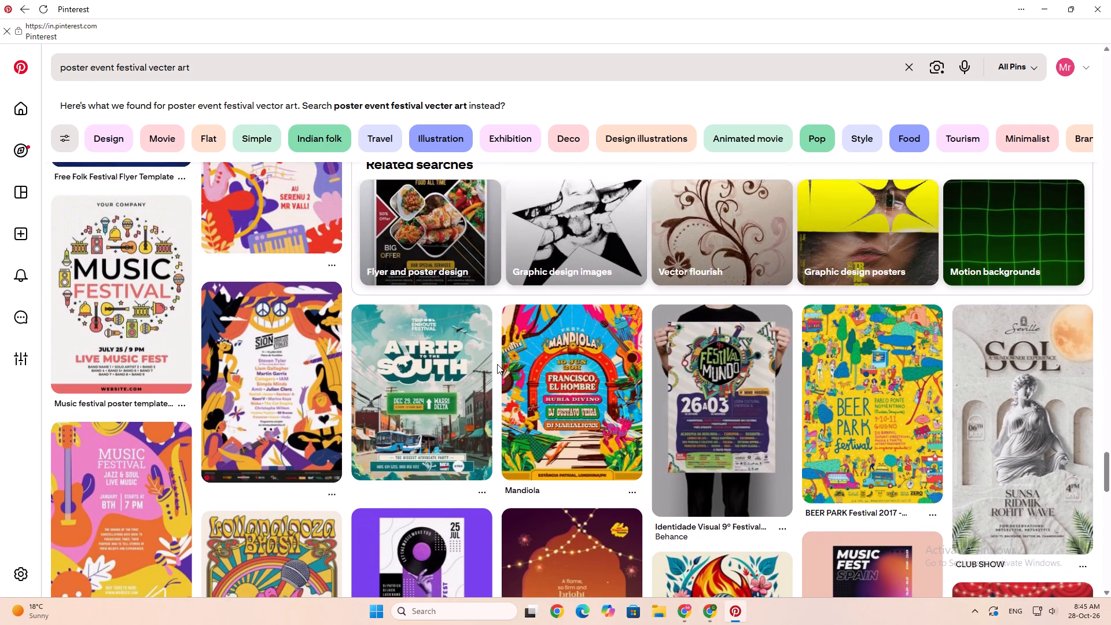
Browse the remaining festival event posters and refine the results with the "Design illustrations" suggestion.
scroll(492, 367, "down", 6)
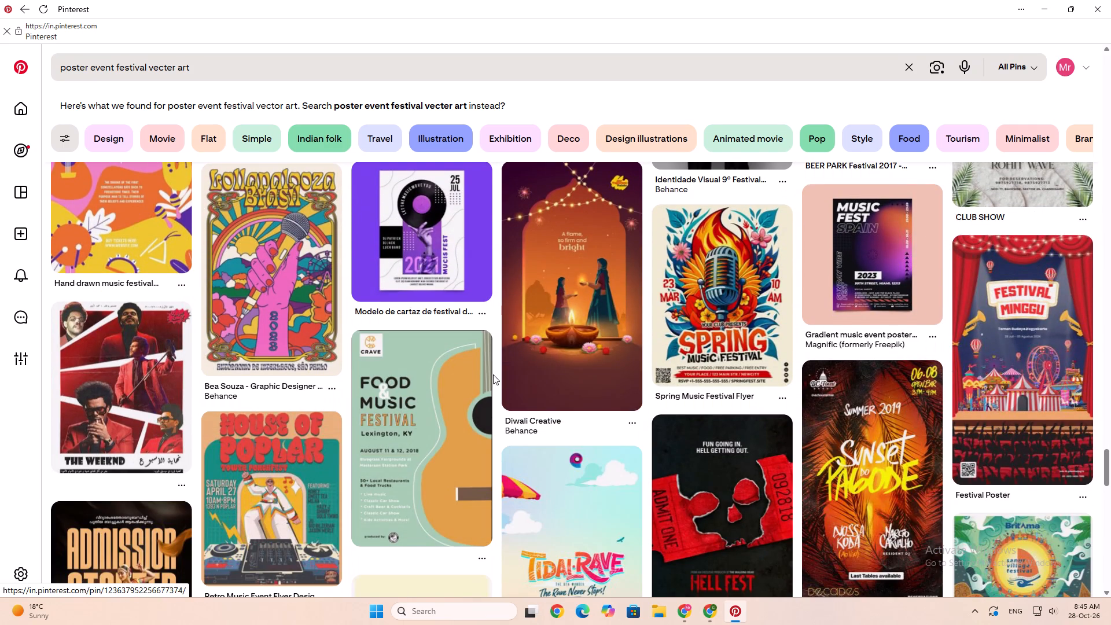
scroll(494, 377, "down", 4)
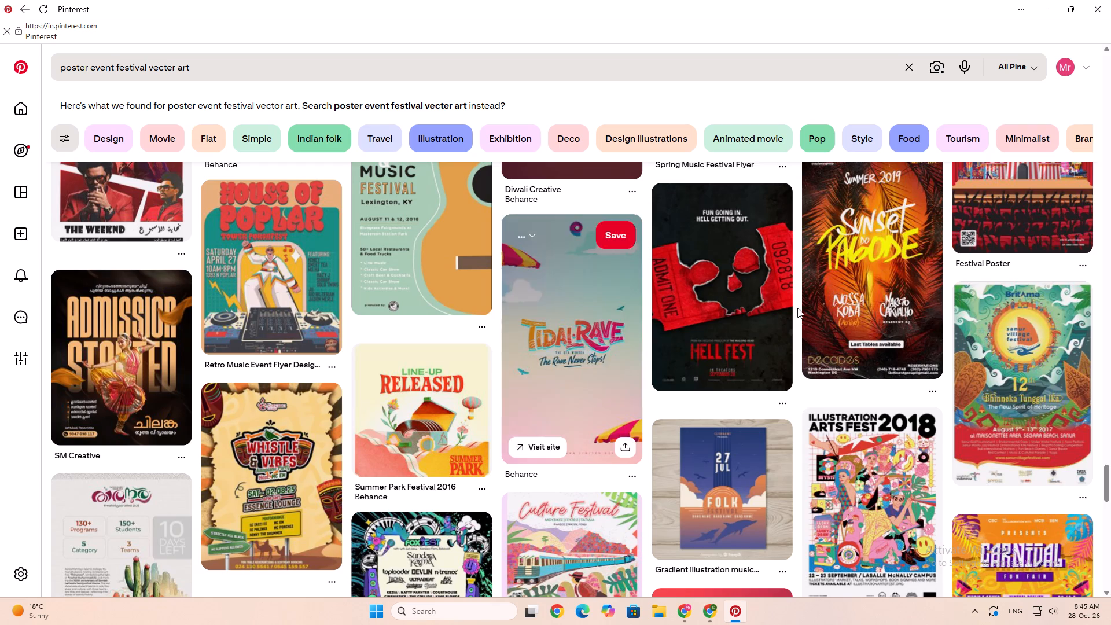
left_click(650, 148)
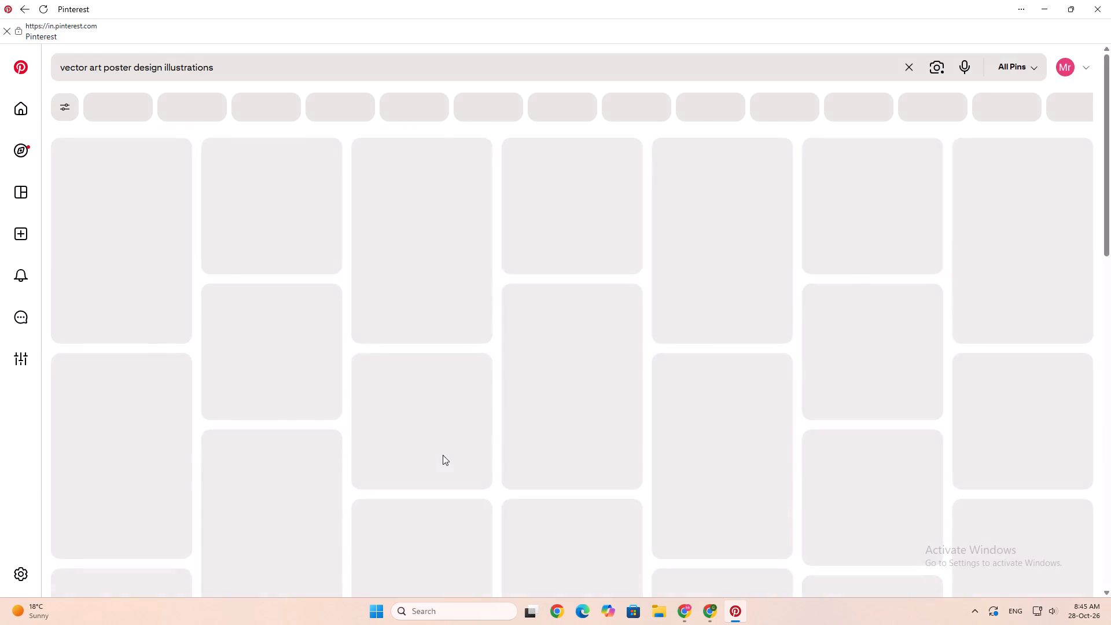
Skim the vector art poster illustrations and refine the results with the "Exhibition" suggestion.
scroll(450, 442, "down", 7)
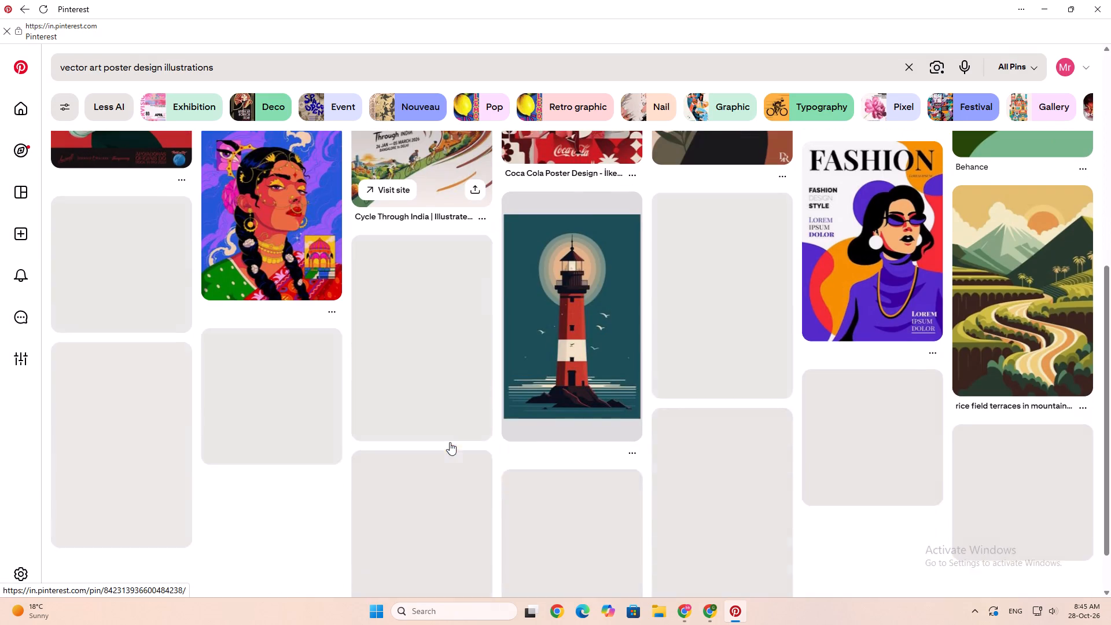
scroll(450, 442, "up", 8)
left_click(182, 104)
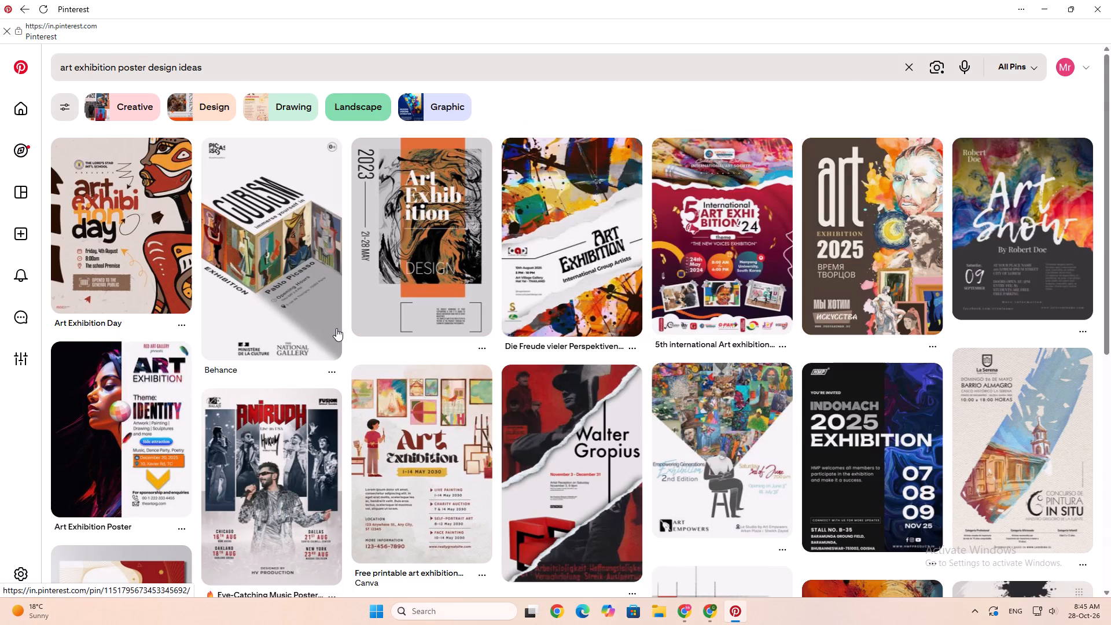
Look over the art exhibition poster ideas and refine the results with the "Design" suggestion.
scroll(336, 328, "down", 7)
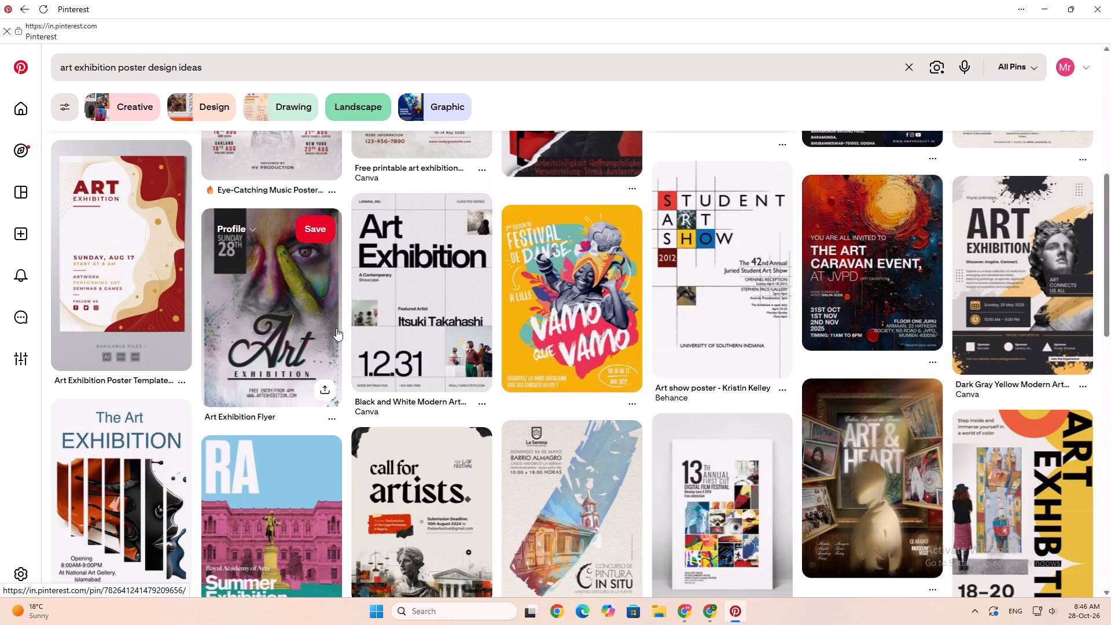
scroll(336, 328, "down", 4)
scroll(336, 328, "up", 1)
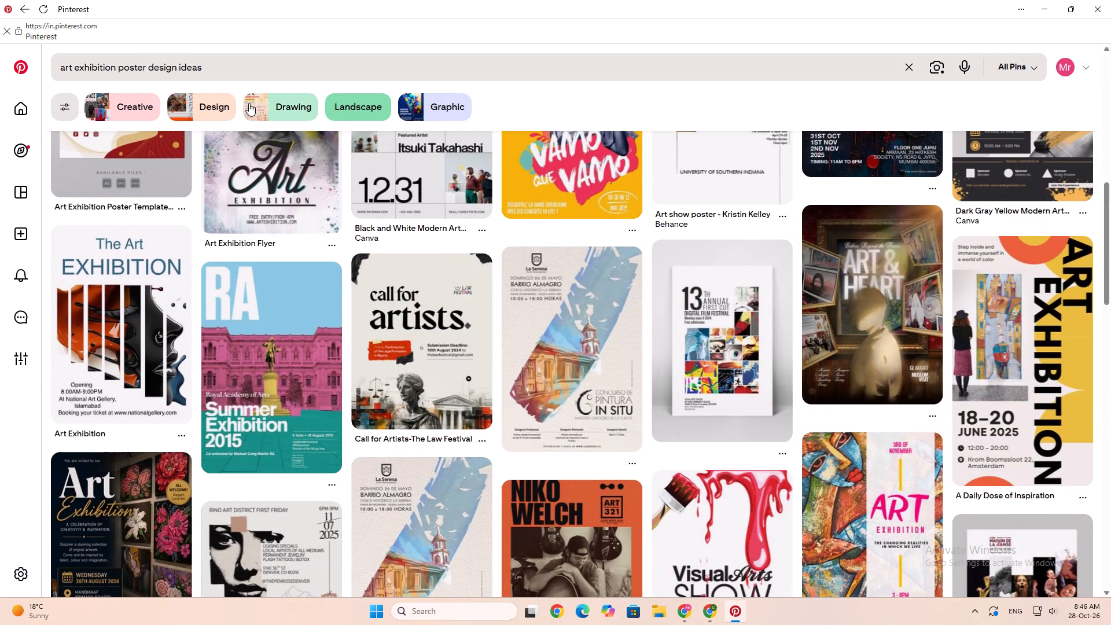
left_click(217, 111)
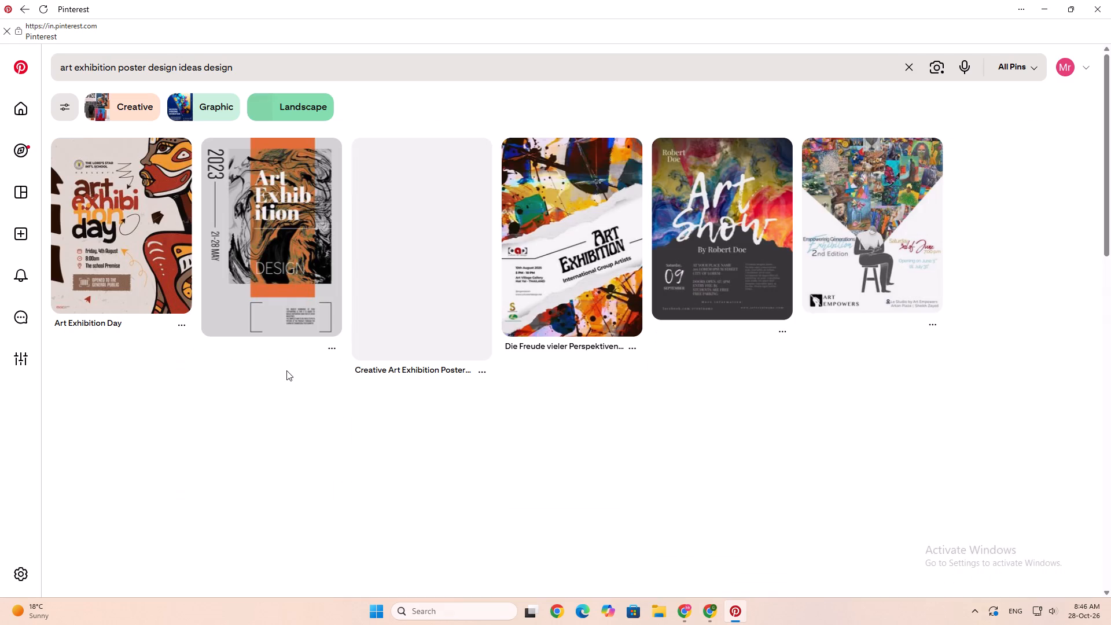
Examine the art exhibition poster design pins for suitable layouts, typography and artwork ideas.
scroll(286, 370, "down", 7)
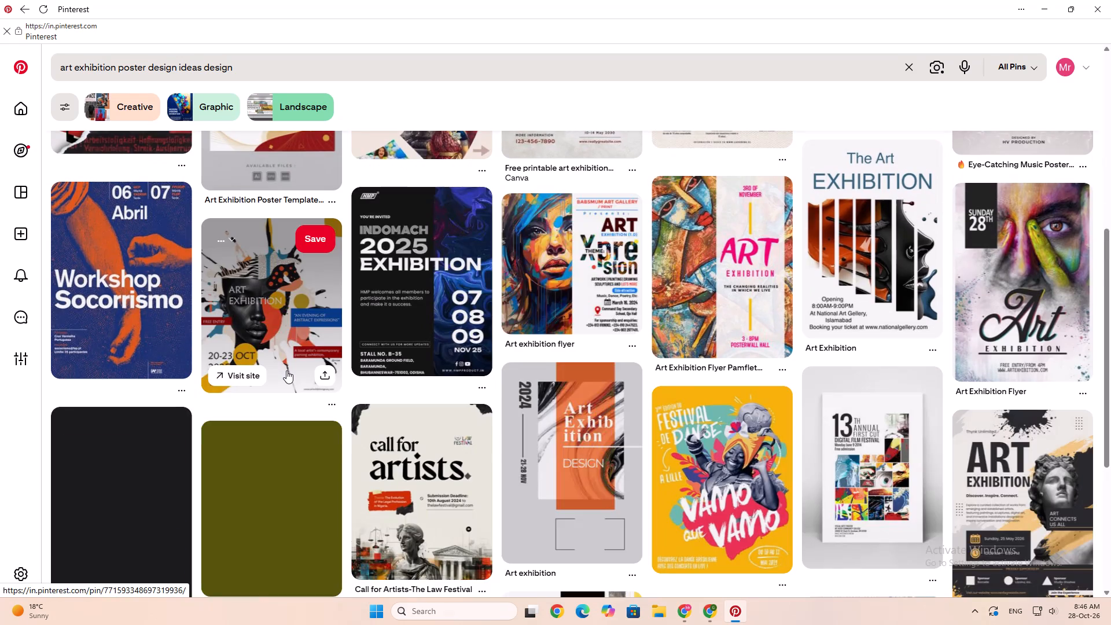
scroll(286, 370, "down", 16)
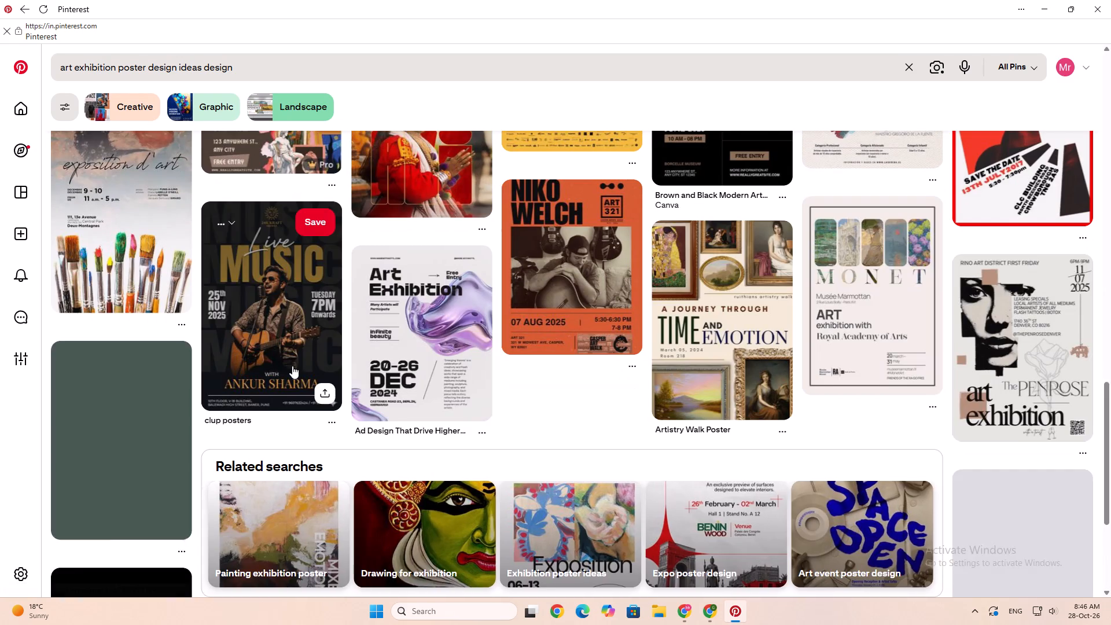
scroll(292, 366, "down", 6)
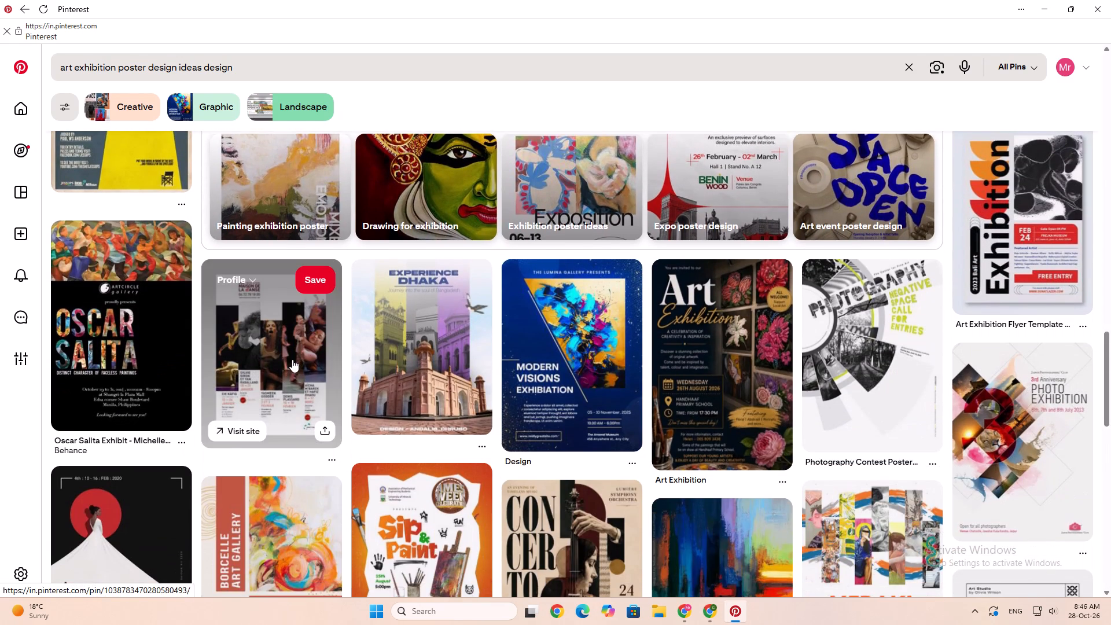
scroll(609, 385, "down", 5)
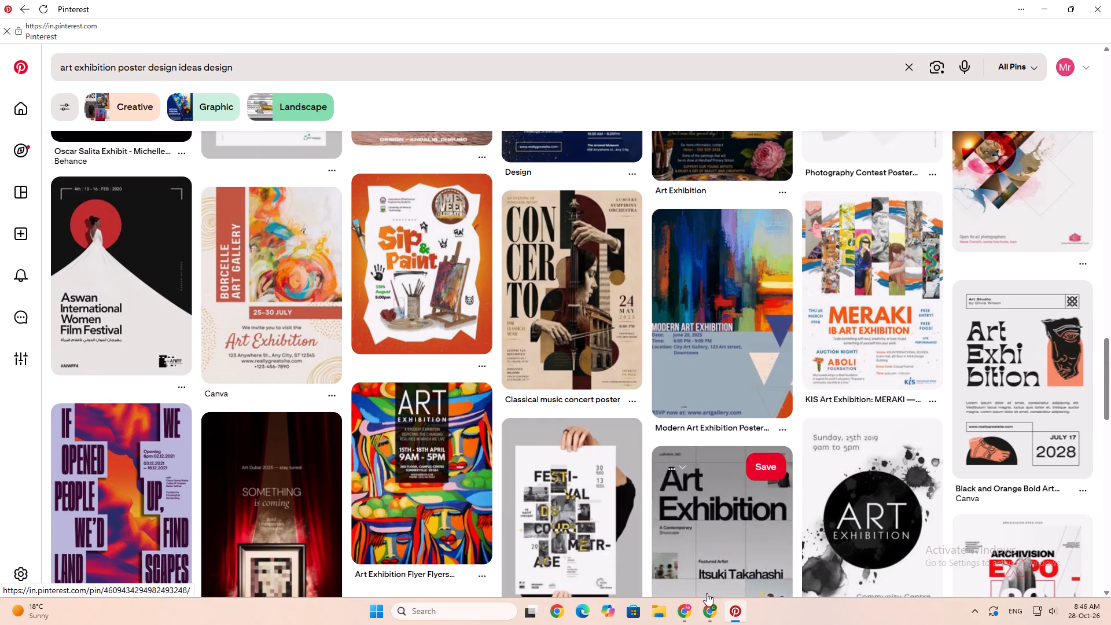
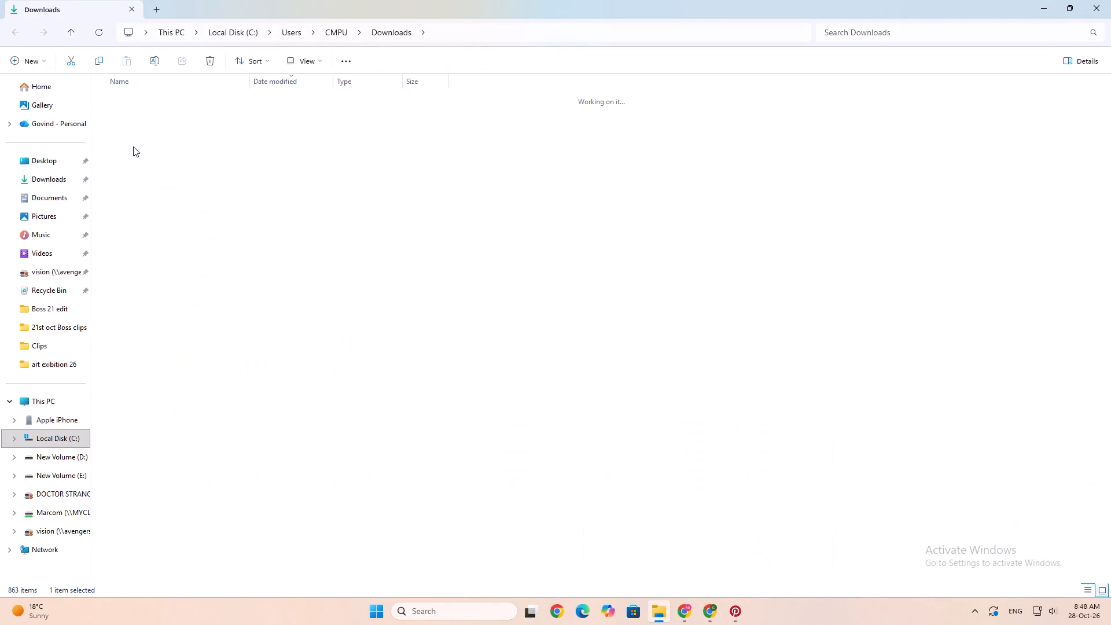
Display the downloaded WhatsApp images in their folder as extra-large thumbnails.
scroll(156, 206, "up", 6, "alt")
scroll(148, 245, "up", 6, "ctrl")
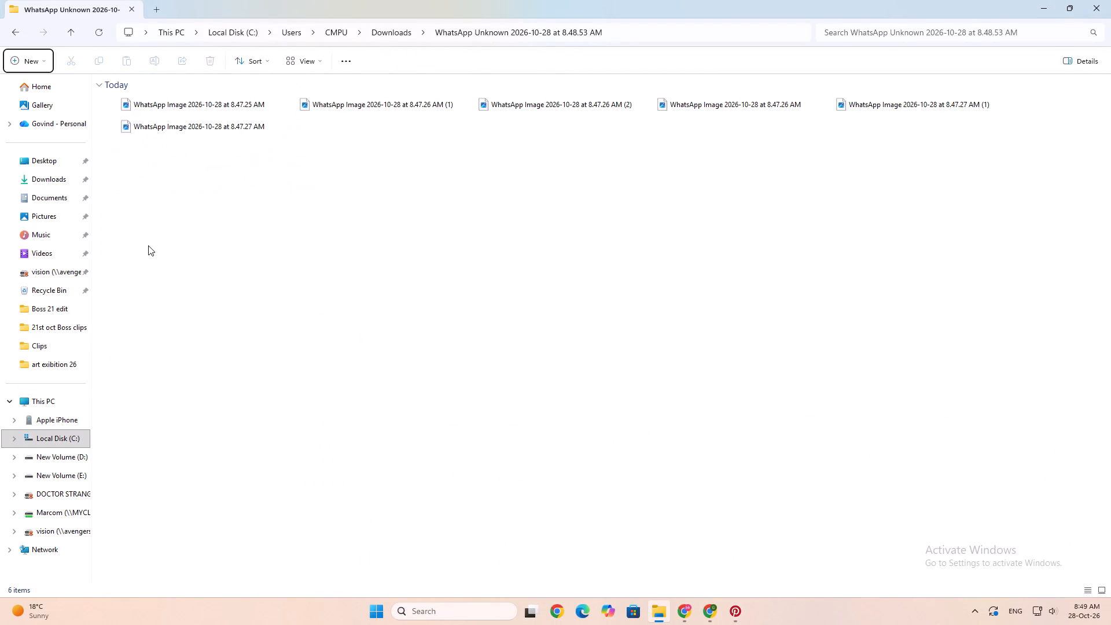
scroll(148, 245, "up", 20, "ctrl")
scroll(148, 245, "up", 13, "ctrl")
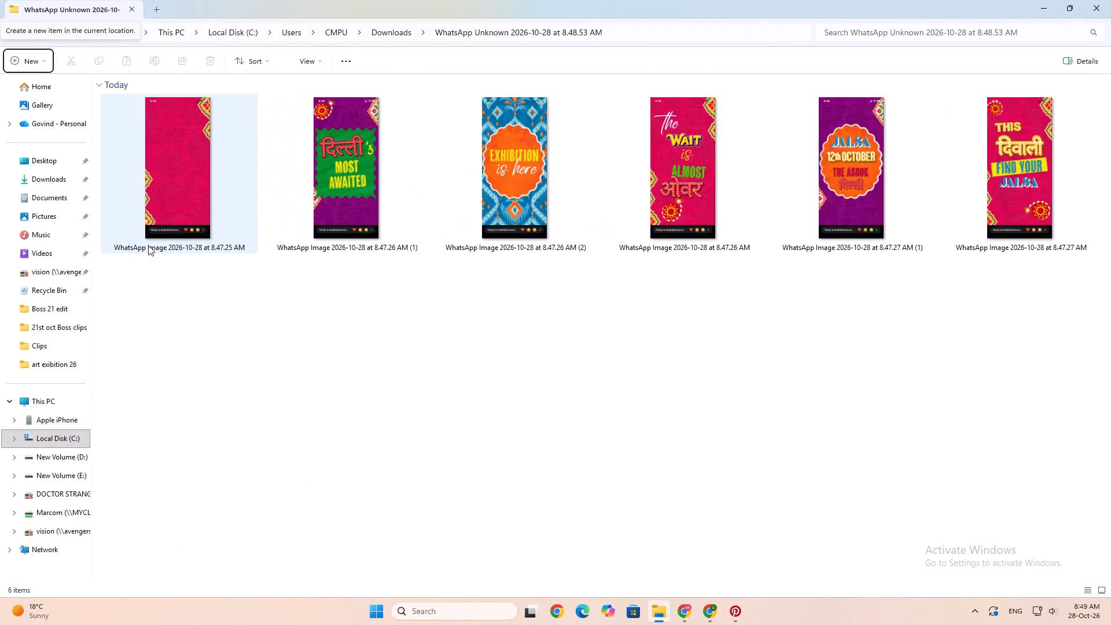
scroll(148, 245, "up", 5, "ctrl")
left_click(608, 293)
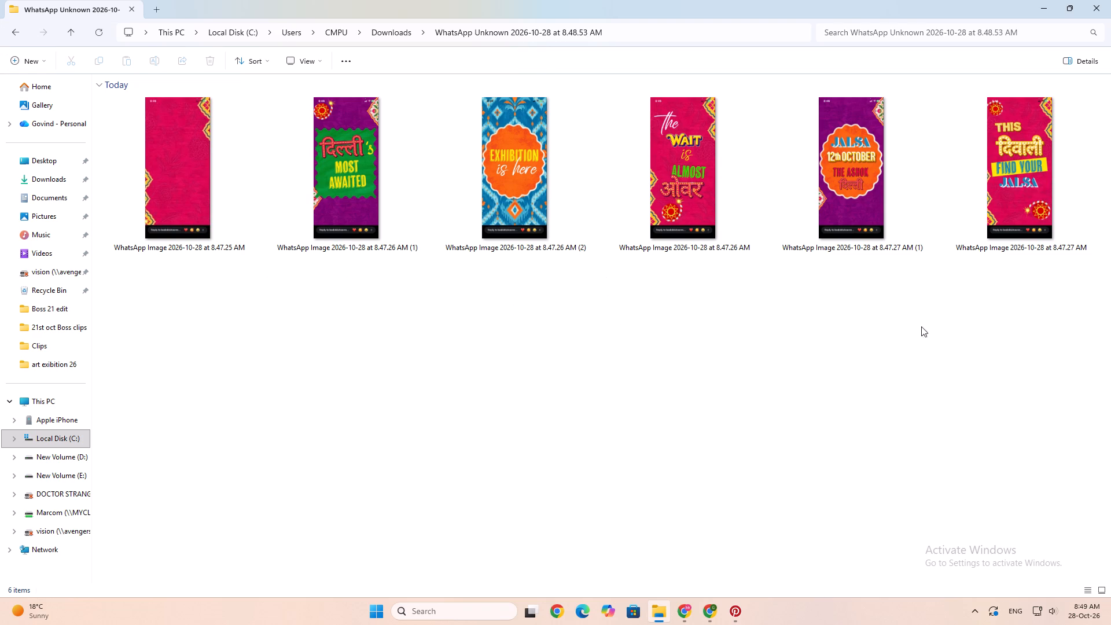
Open the plain pink image and examine its floral texture and corner motifs up close, closing it when done.
double_click(158, 203)
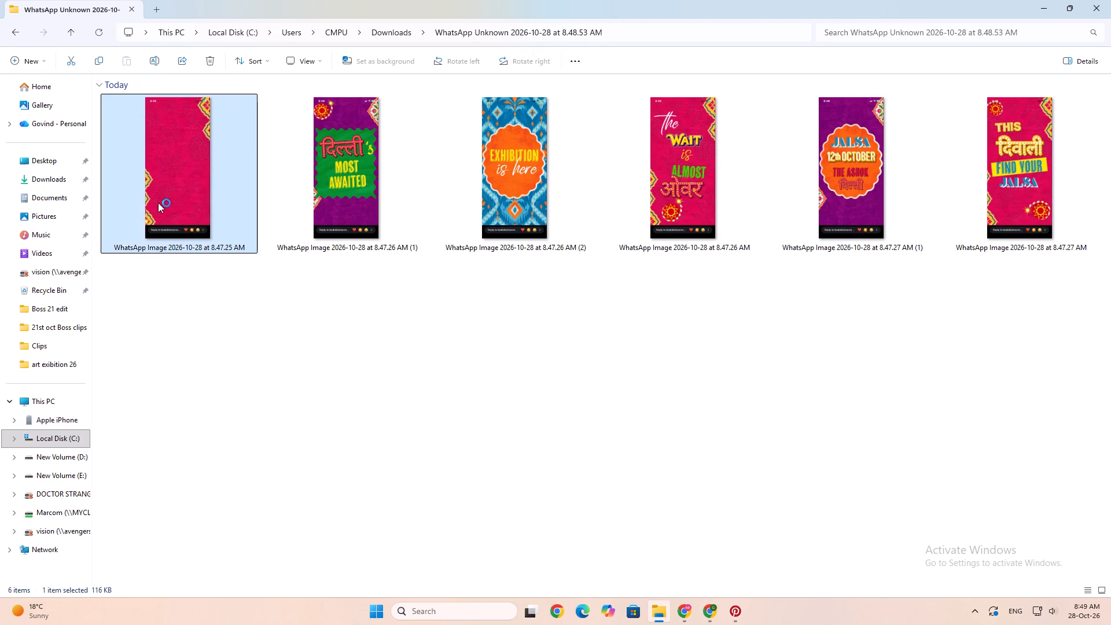
scroll(158, 203, "up", 1)
left_click_drag(158, 203, 163, 222)
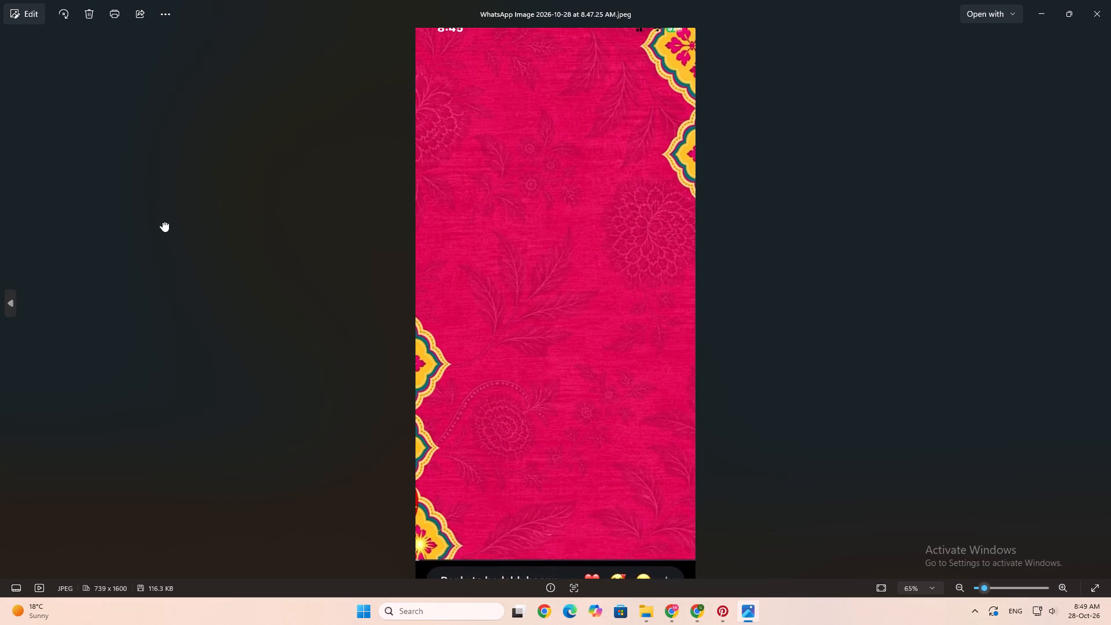
left_click_drag(163, 222, 165, 236)
scroll(165, 236, "up", 2)
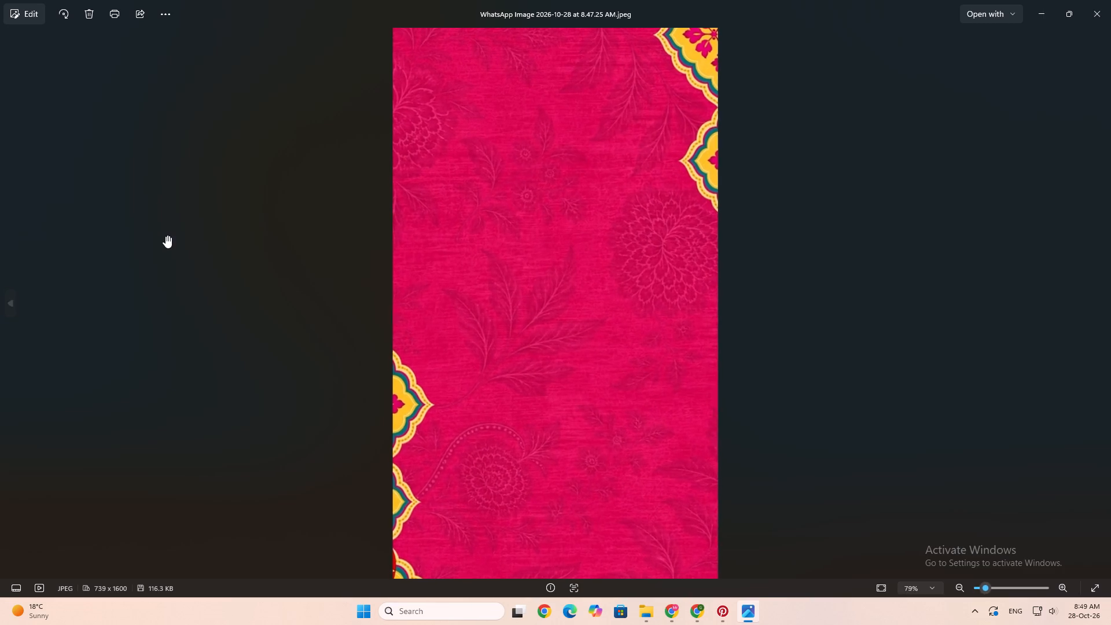
scroll(165, 236, "down", 4)
scroll(579, 251, "up", 10)
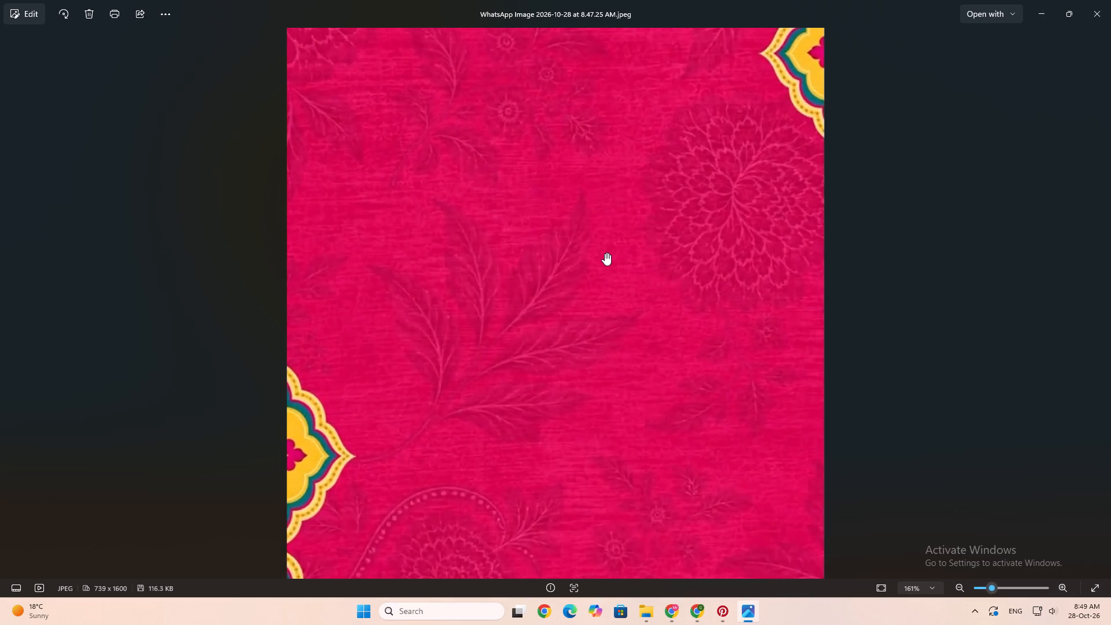
scroll(605, 253, "down", 15)
scroll(546, 207, "up", 1)
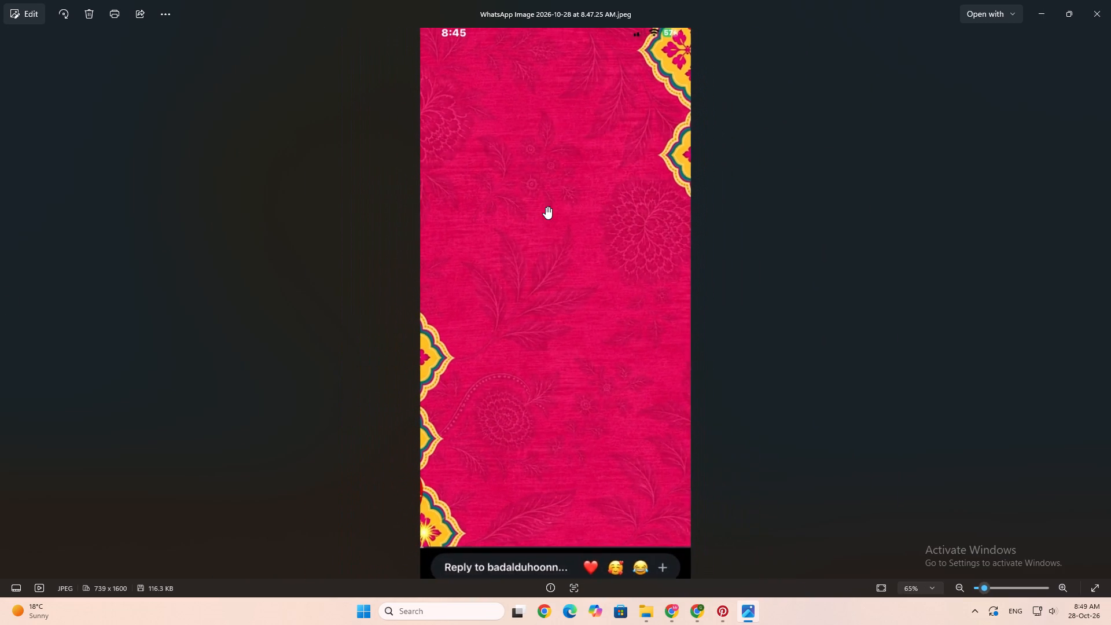
scroll(546, 207, "down", 5)
left_click(1110, 0)
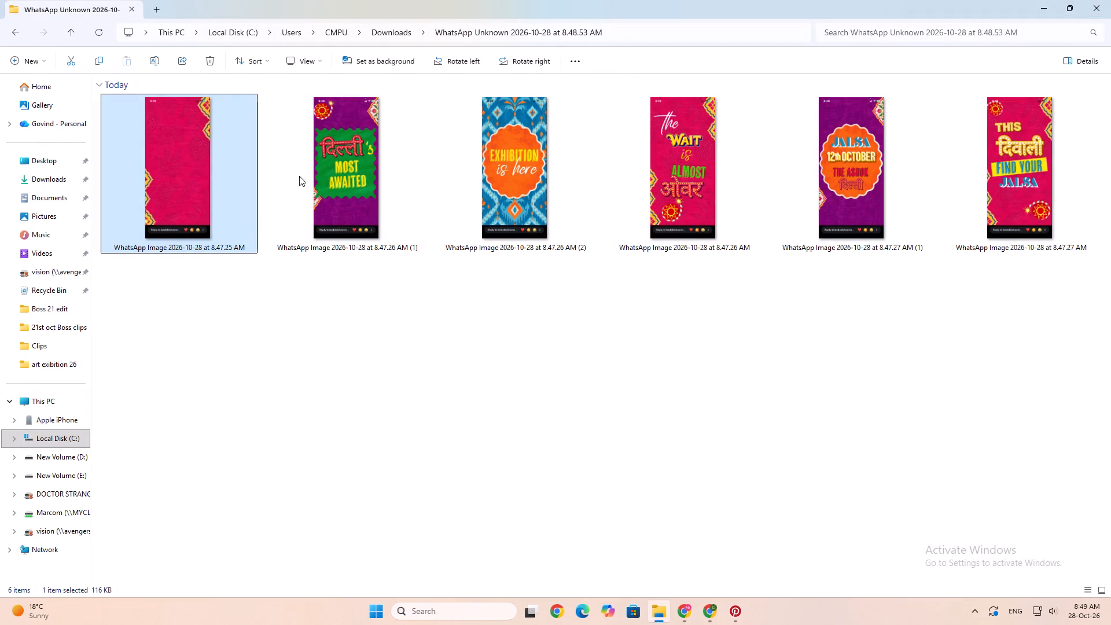
Review the reference images from "दिल्ली's Most Awaited" onward, comparing their lettering, colours and festive motifs, and close the viewer.
double_click(345, 165)
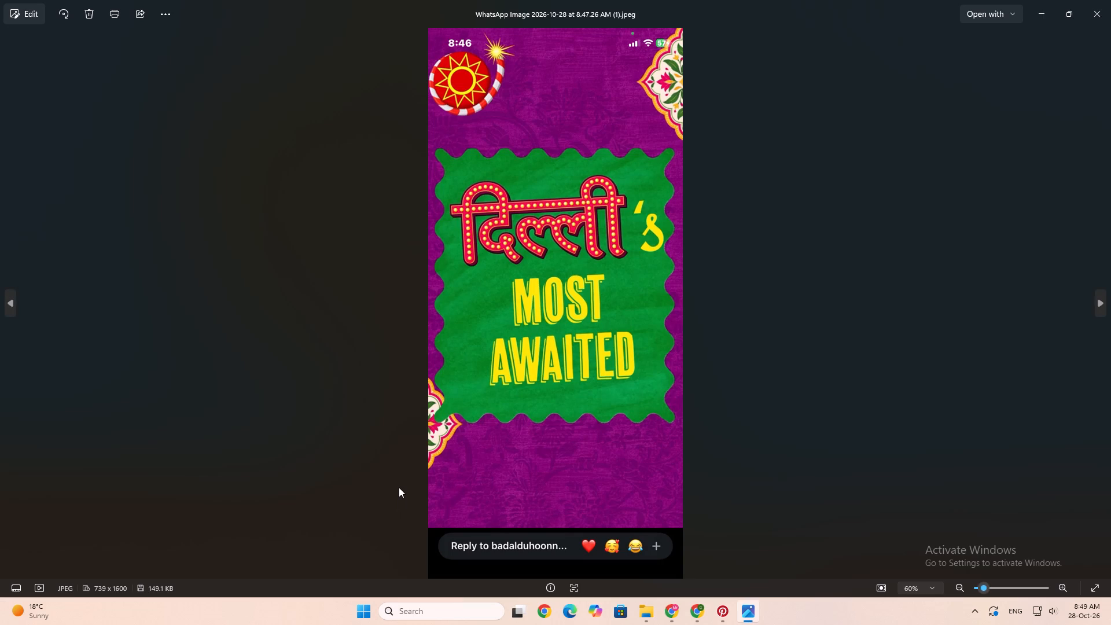
key("Right")
key("Left")
key("Right")
key("Right")
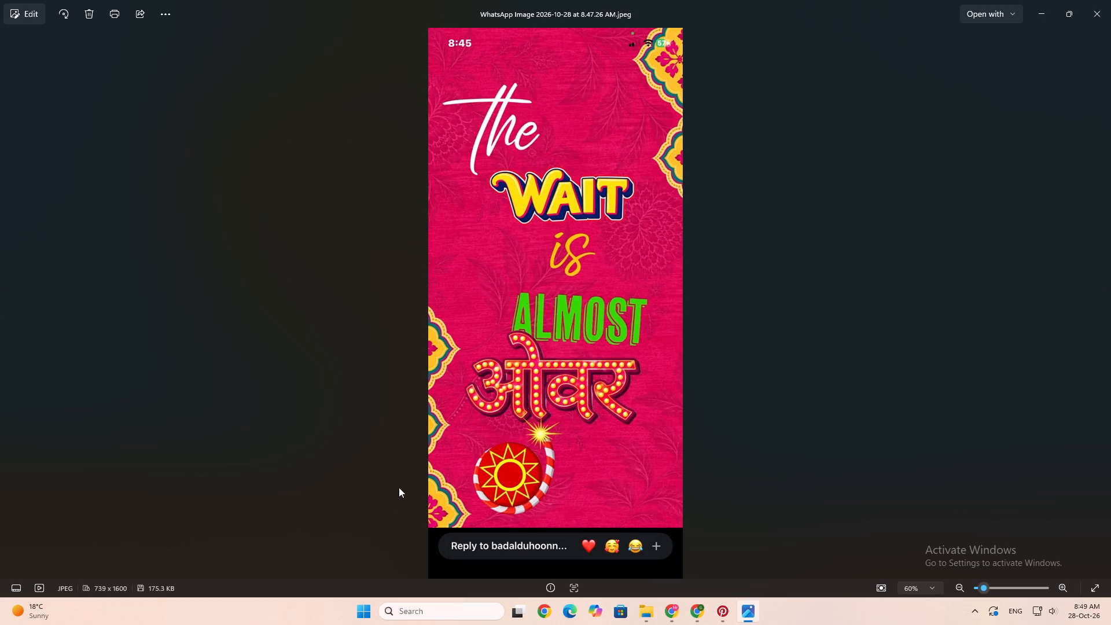
key("Right")
key("Left")
key("Right")
key("Left")
key("Right")
key("Left")
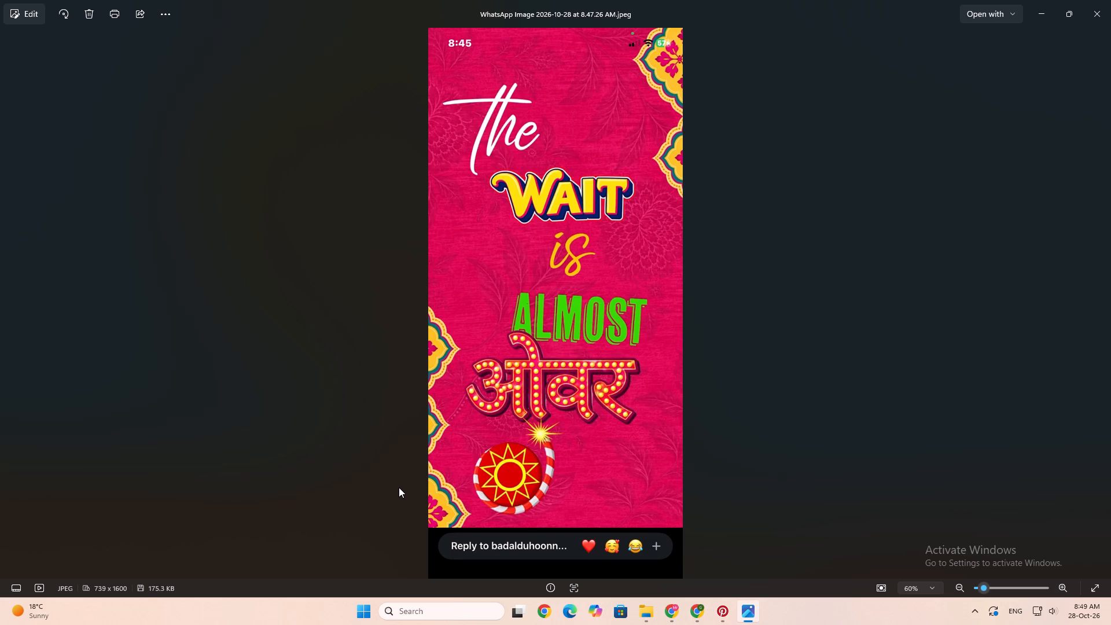
key("Right")
key("Right")
key("Right")
key("Right")
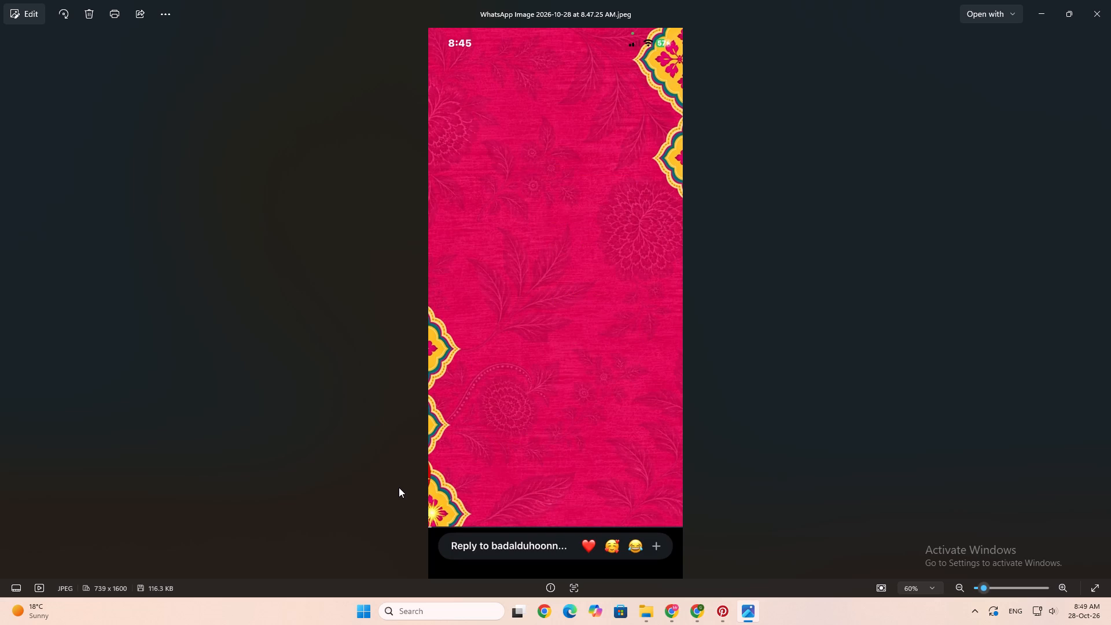
left_click(1110, 0)
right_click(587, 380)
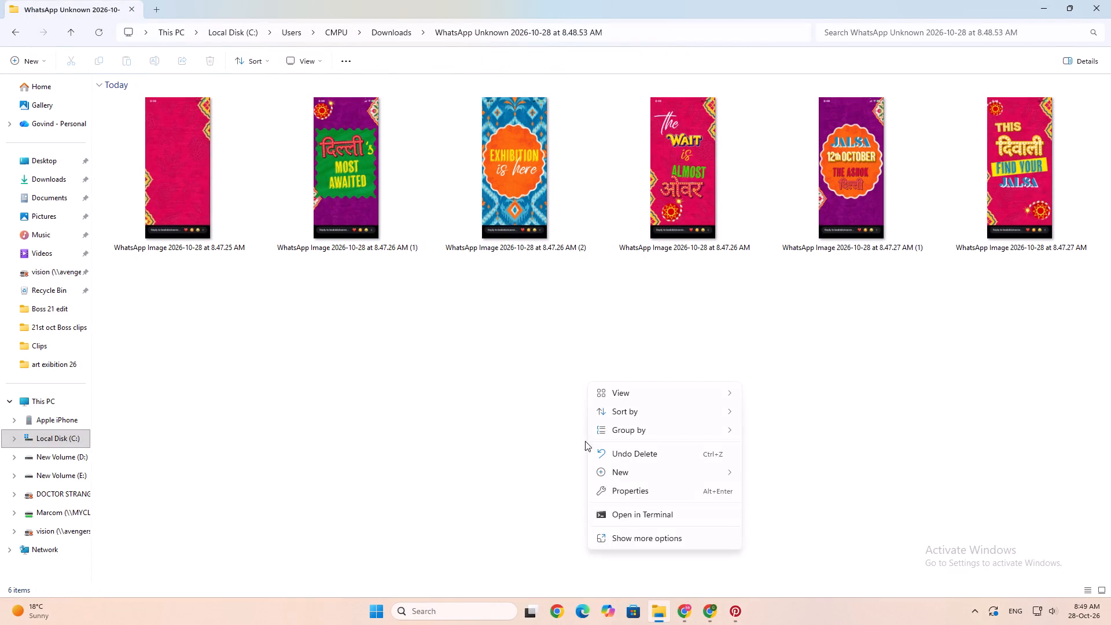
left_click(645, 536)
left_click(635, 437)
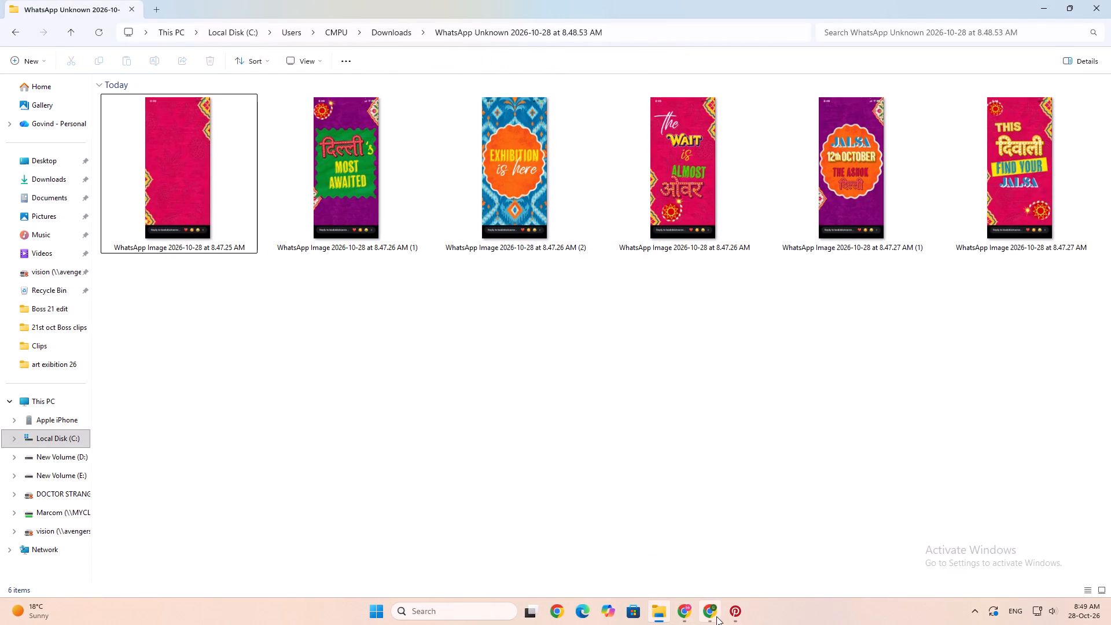
Switch to Canva in Chrome and search the templates for "hindi text".
left_click(715, 616)
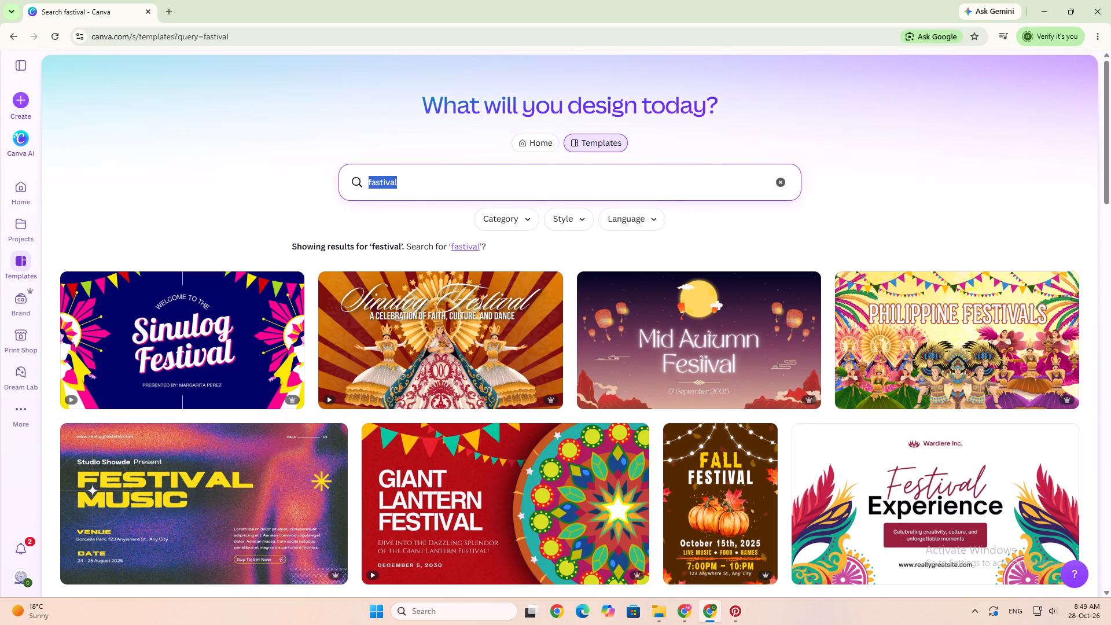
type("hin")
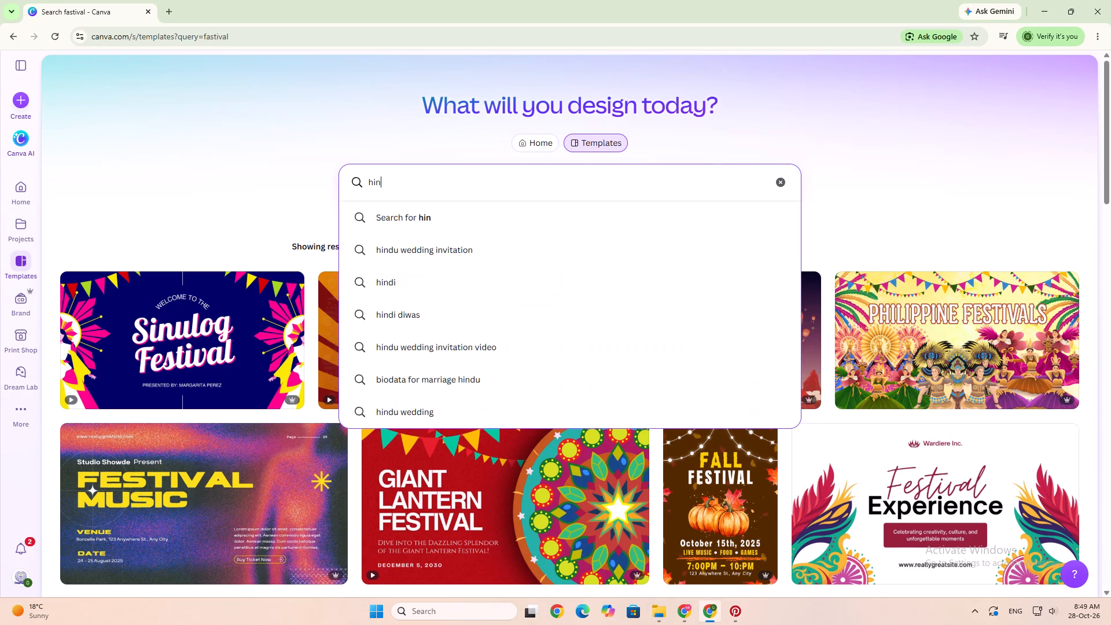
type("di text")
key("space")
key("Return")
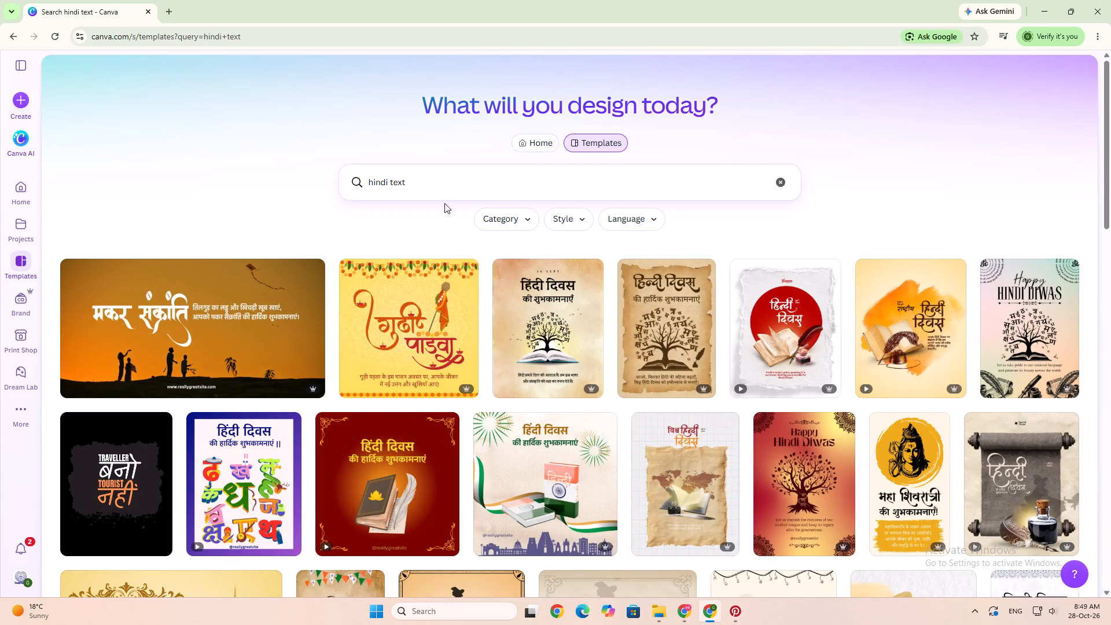
Extend the template search from "hindi text" to "hindi text festival" and run it.
left_click(477, 186)
key("space")
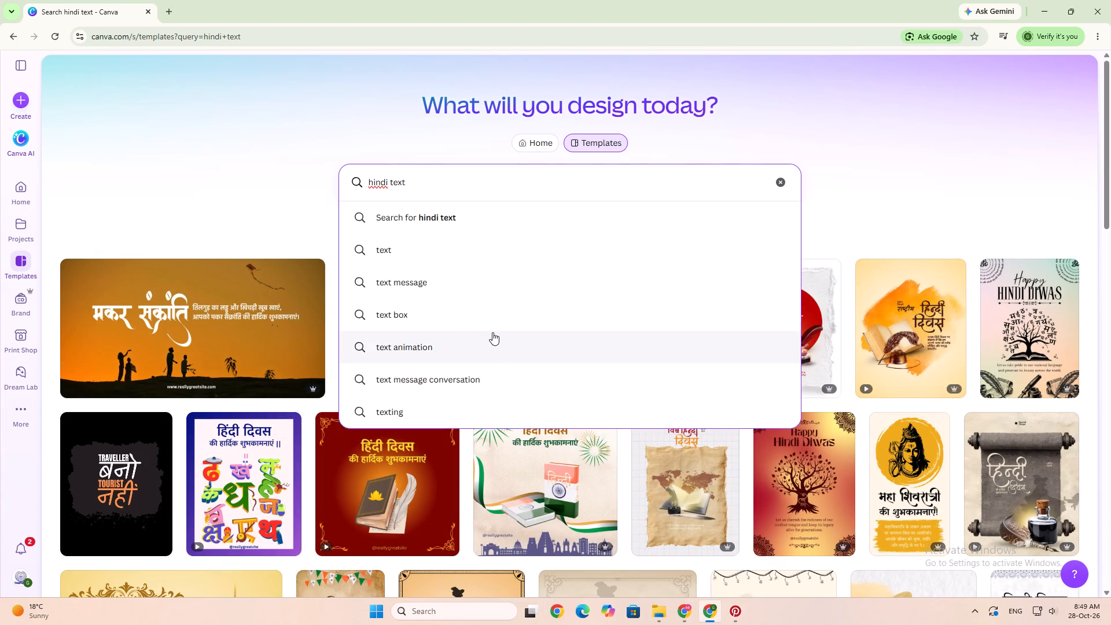
key("Left")
key("Left")
key("Left")
key("Left")
key("Left")
key("Left")
key("Left")
key("Left")
key("Left")
key("Left")
key("Left")
key("Left")
key("Left")
key("Left")
key("Left")
key("Left")
key("Left")
key("Left")
key("Left")
key("Left")
key("Right")
key("Right")
key("Right")
key("Right")
key("Right")
key("Right")
key("Right")
key("Right")
key("Right")
key("Right")
key("Right")
key("Right")
key("Right")
key("Right")
key("Right")
key("Right")
type("fest")
type("ival")
key("Return")
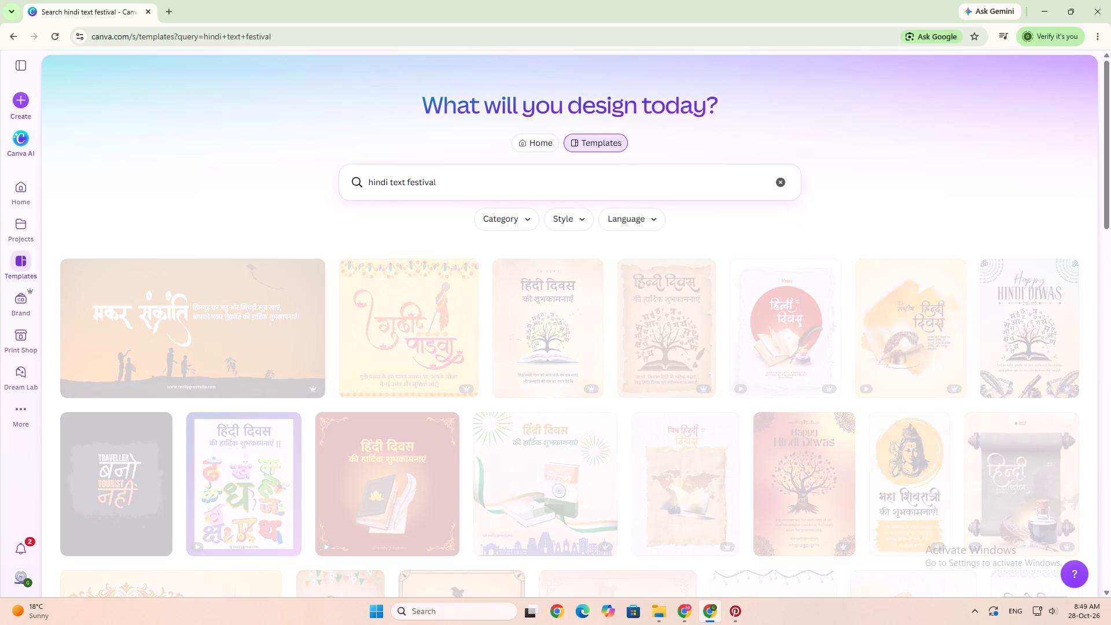
Examine the Hindi text festival templates for suitable lettering, layouts and festive artwork.
scroll(364, 453, "down", 9)
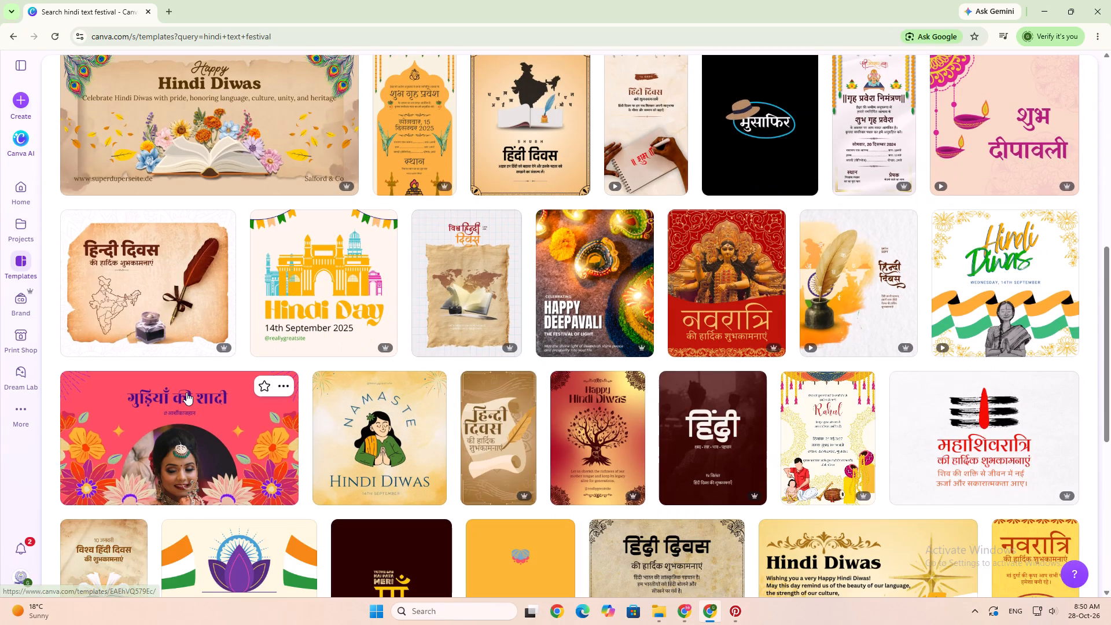
scroll(186, 392, "down", 16)
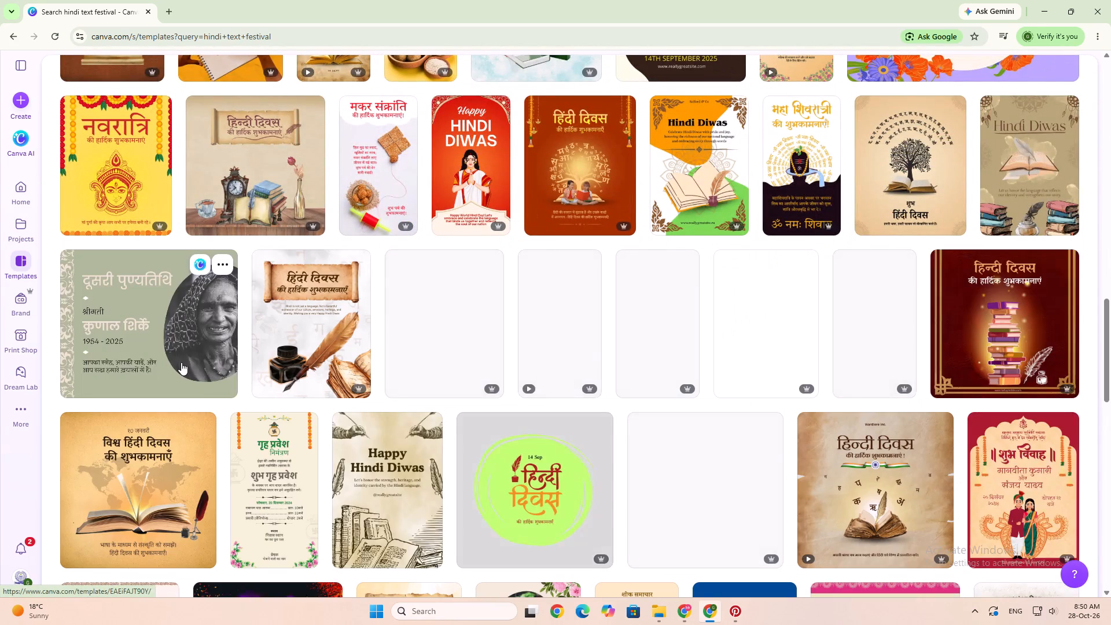
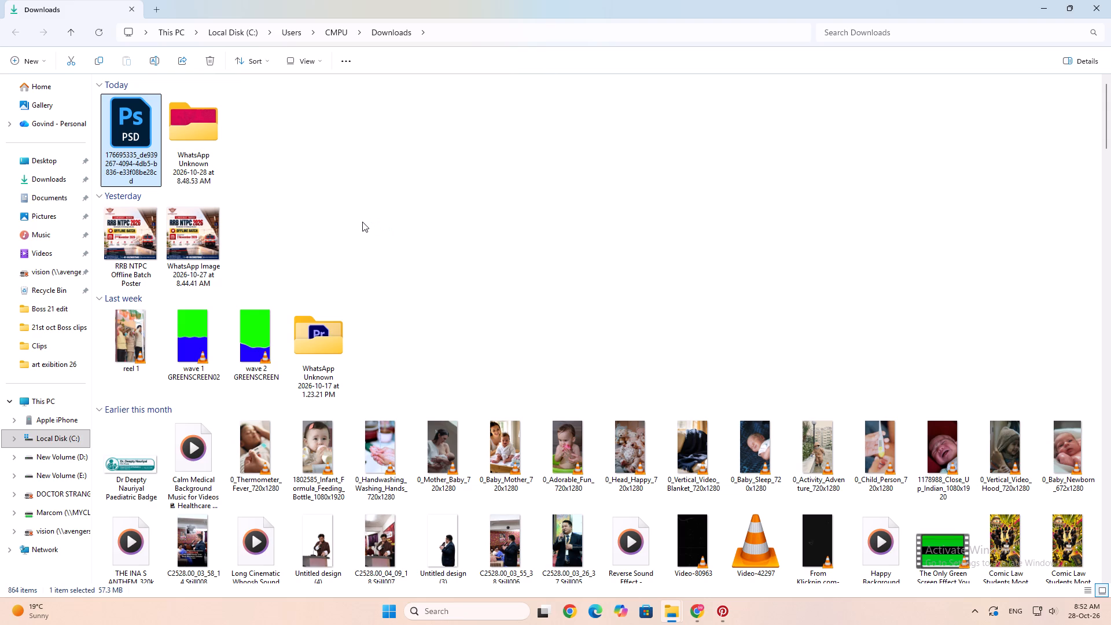
triple_click(134, 134)
left_click(731, 616)
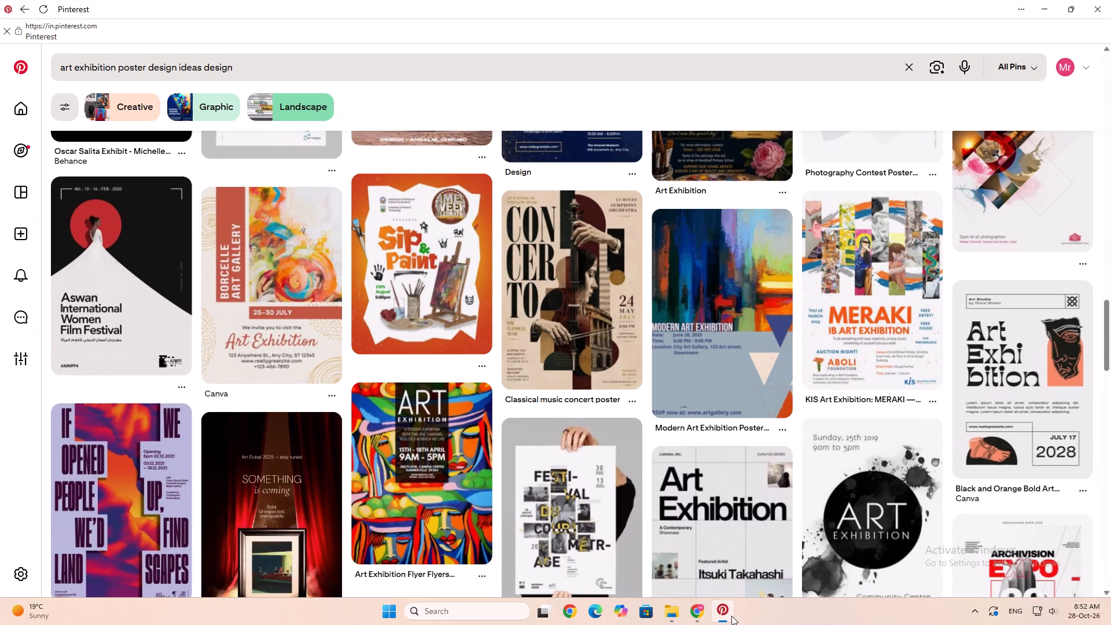
left_click(731, 616)
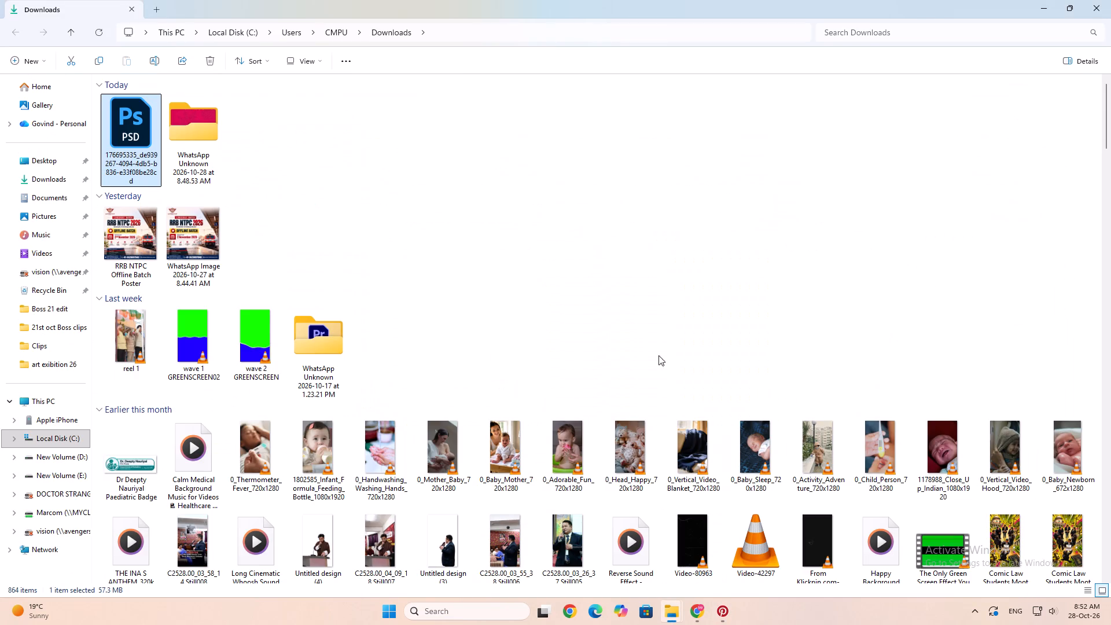
right_click(596, 194)
right_click(540, 266)
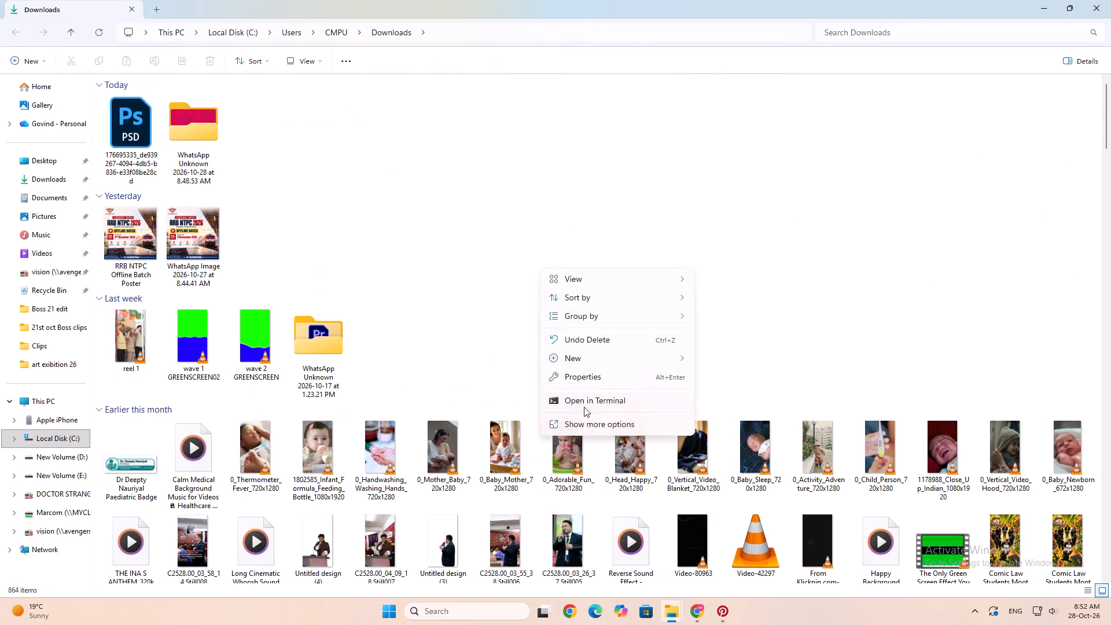
left_click(586, 426)
left_click(590, 320)
double_click(128, 144)
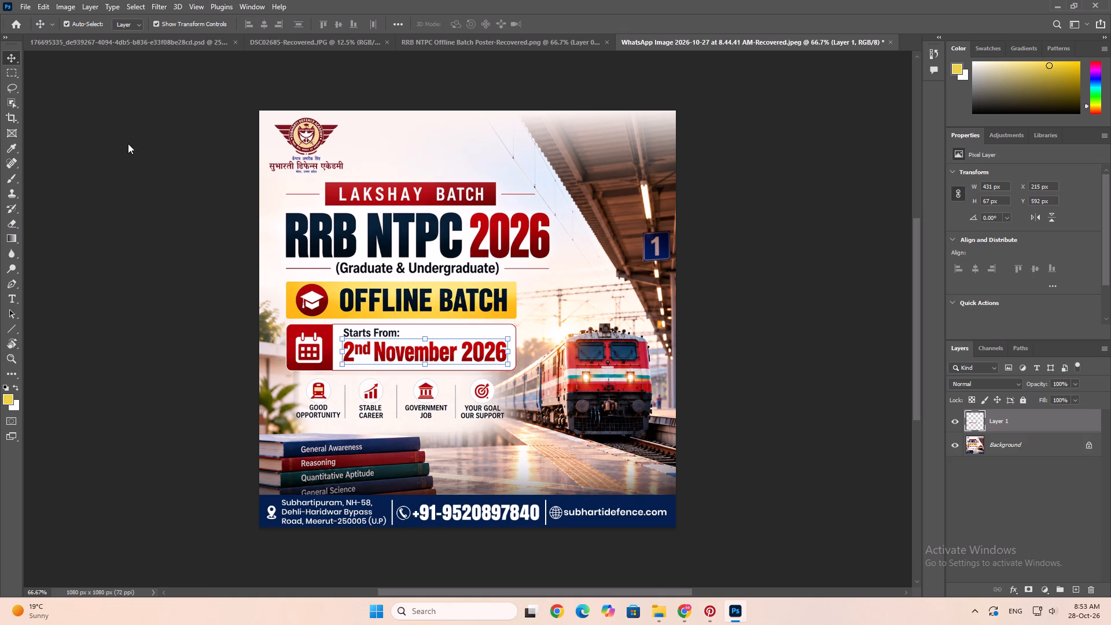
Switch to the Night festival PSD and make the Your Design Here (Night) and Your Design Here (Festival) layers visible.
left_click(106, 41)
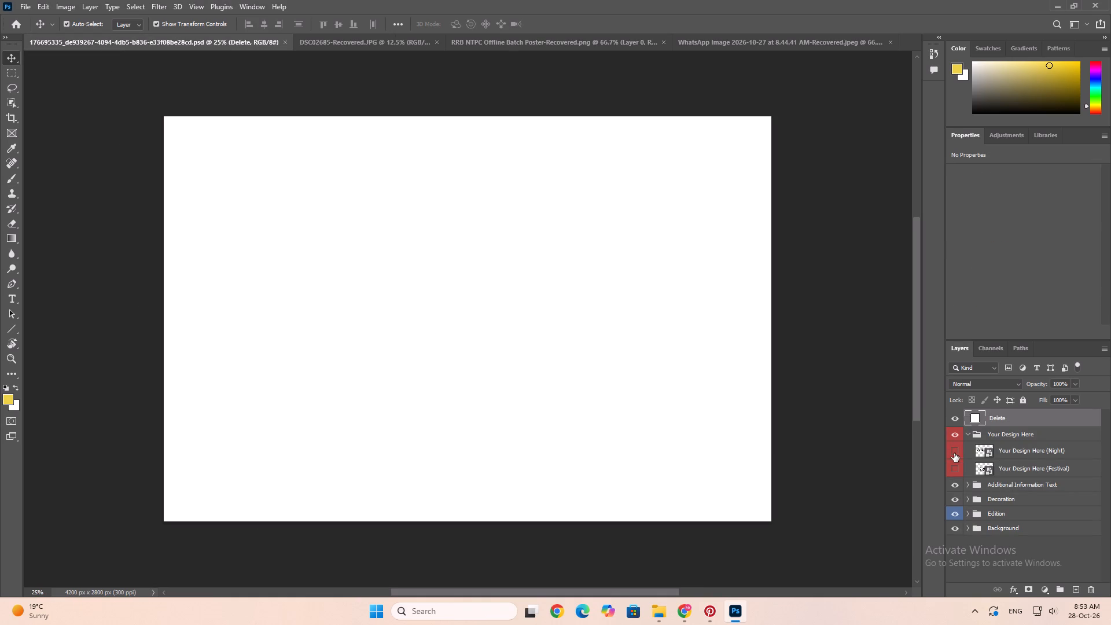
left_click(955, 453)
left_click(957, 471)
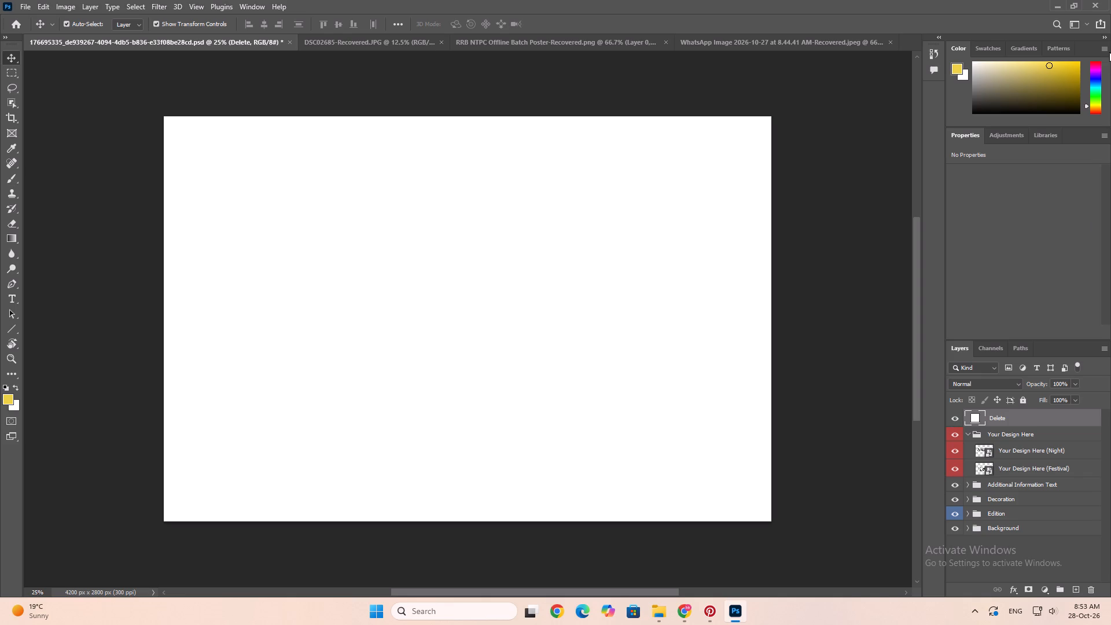
Quit Photoshop, discarding the unsaved changes in all open documents.
left_click(1097, 5)
left_click(561, 232)
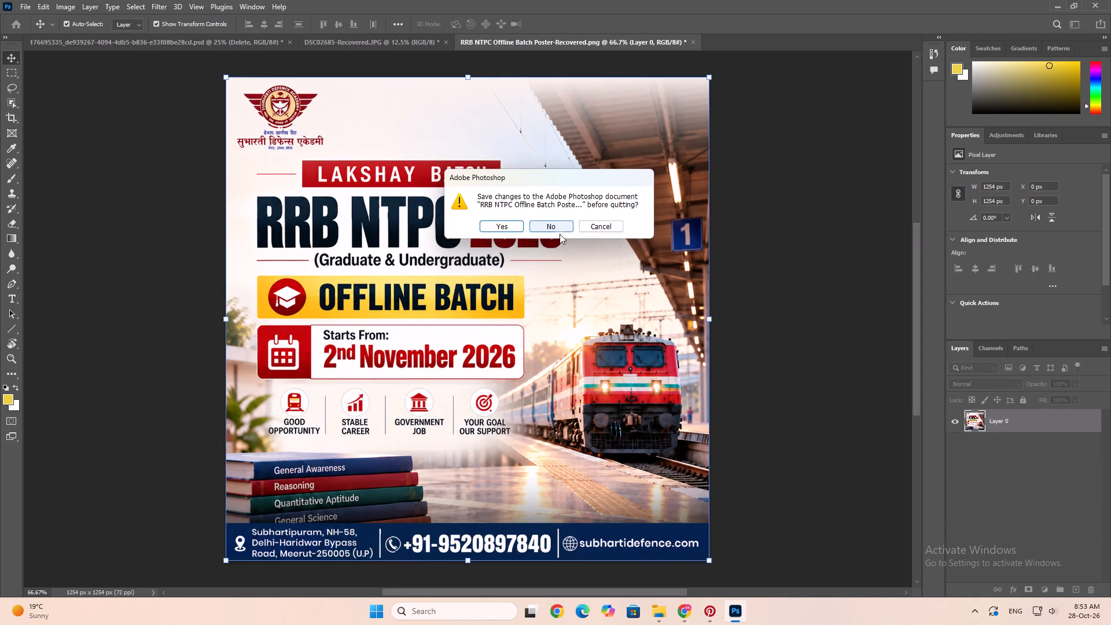
left_click(560, 234)
left_click(561, 232)
left_click(561, 229)
left_click(561, 229)
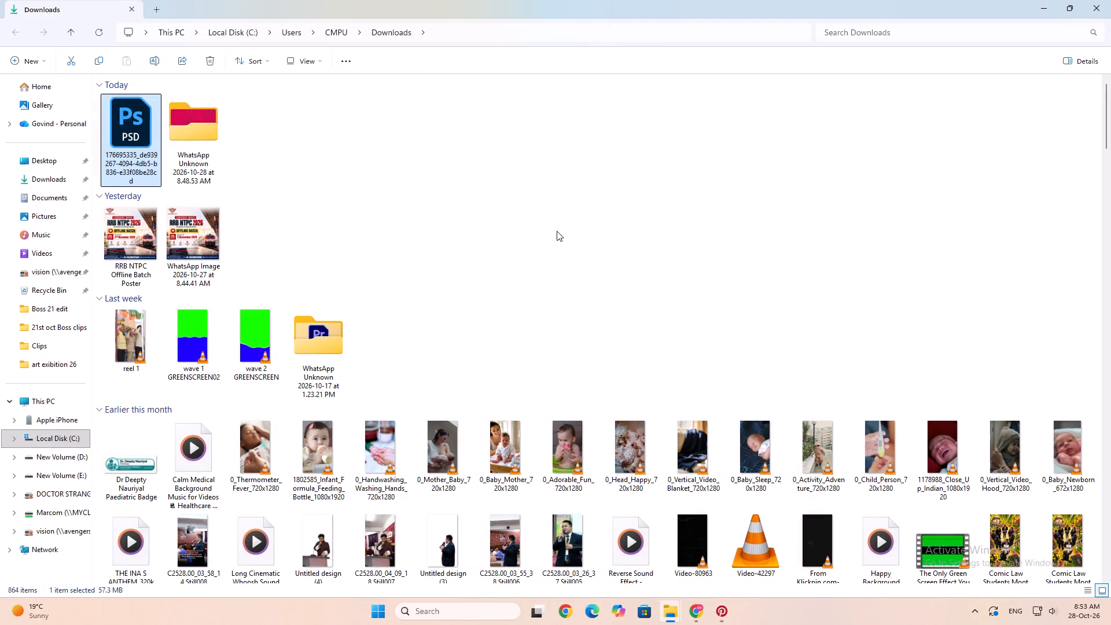
Reopen the downloaded Night festival text effect PSD from the Downloads folder in Photoshop.
double_click(141, 144)
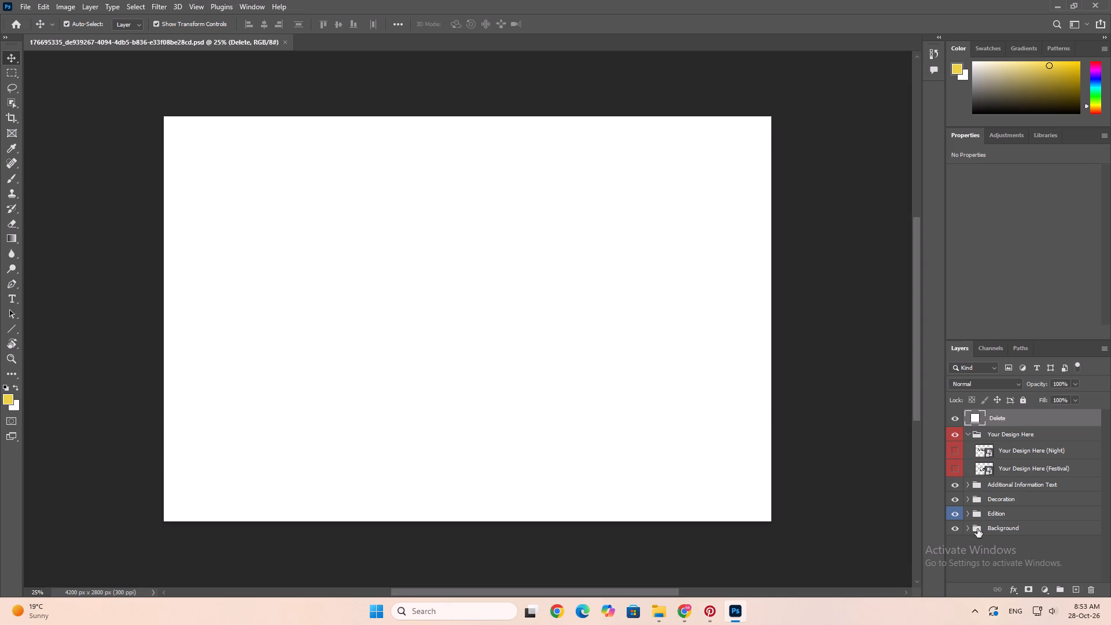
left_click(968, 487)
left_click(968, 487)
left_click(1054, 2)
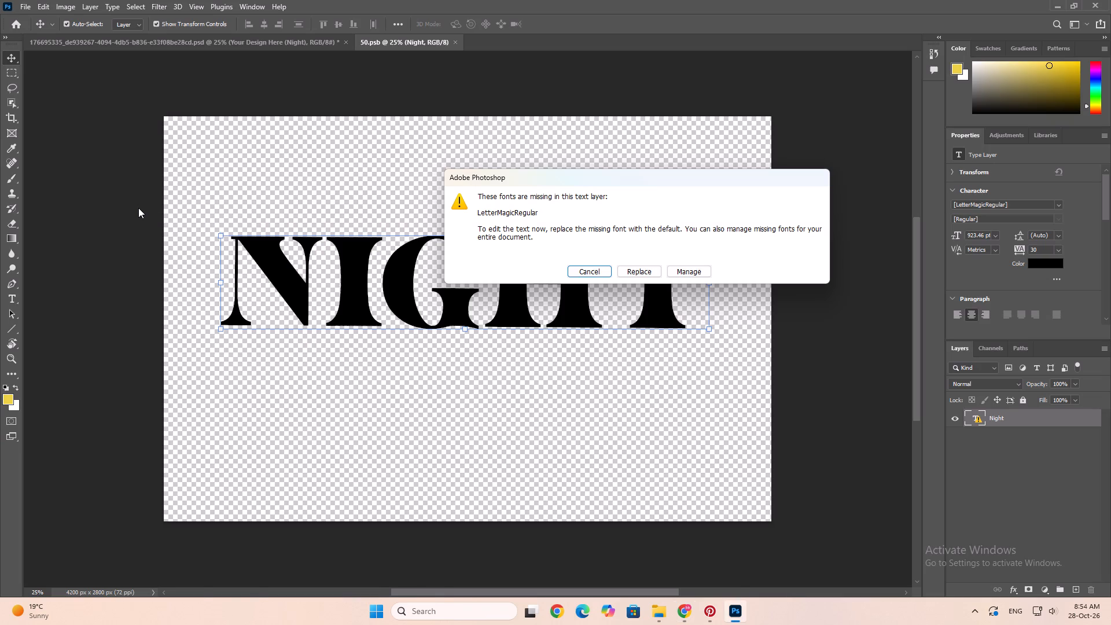
key("alt+Tab")
type("night ]")
key("BackSpace")
key("Return")
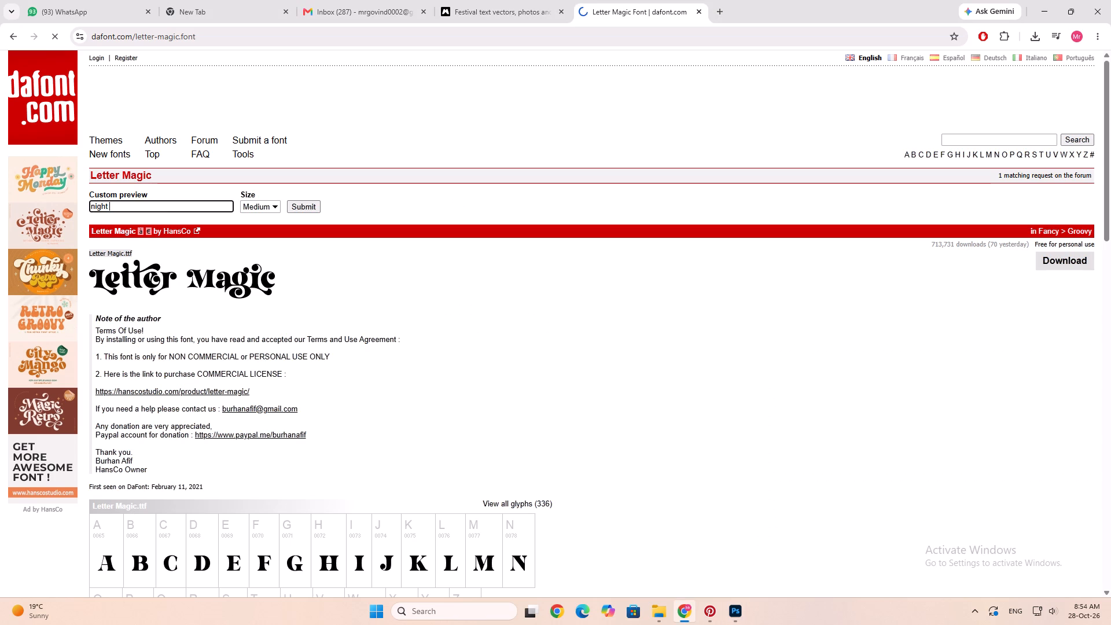
key("alt+Tab")
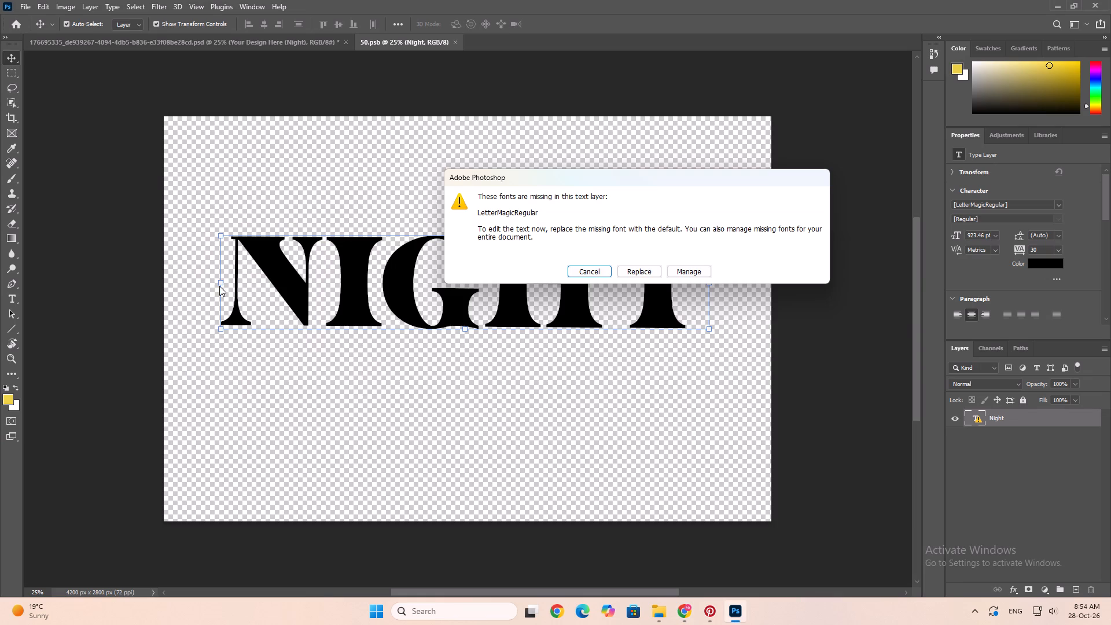
key("alt+Tab")
key("alt+Tab")
key("alt+Tab")
Search Google for "letter magic regular font free download" and examine the Letter Magic font offered on 1001 Fonts.
left_click(13, 34)
left_click(13, 34)
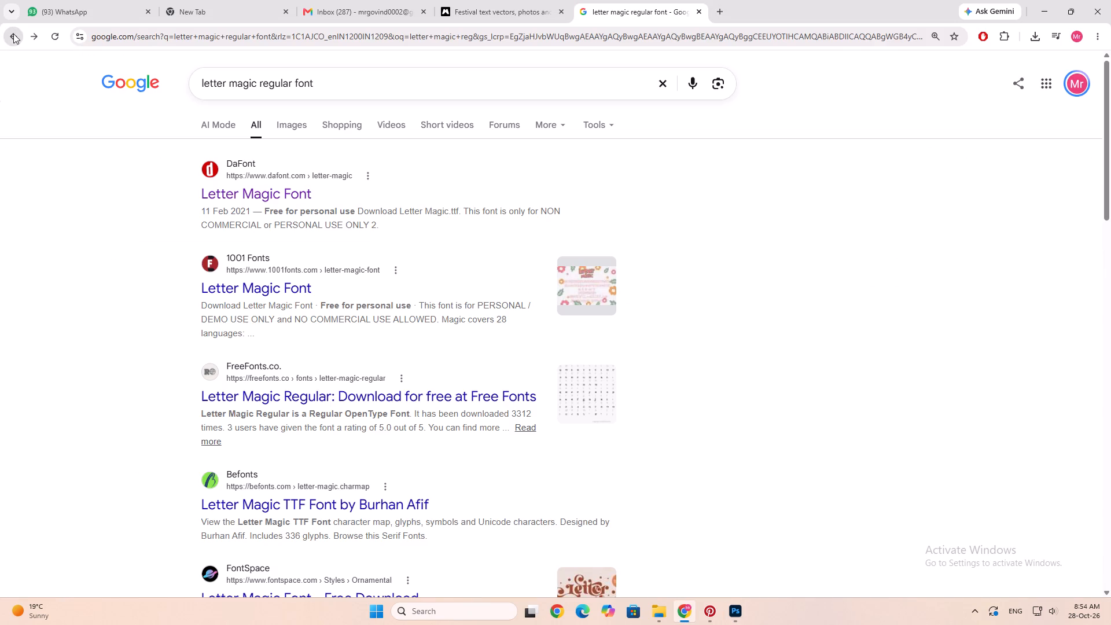
left_click(317, 80)
left_click(329, 107)
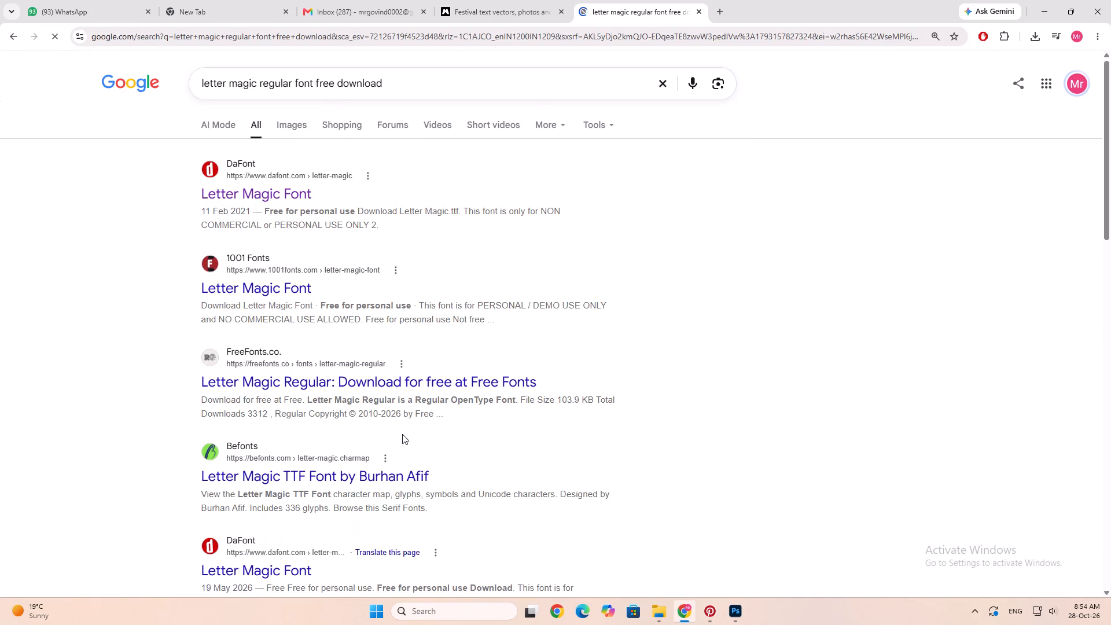
left_click_drag(334, 302, 333, 295)
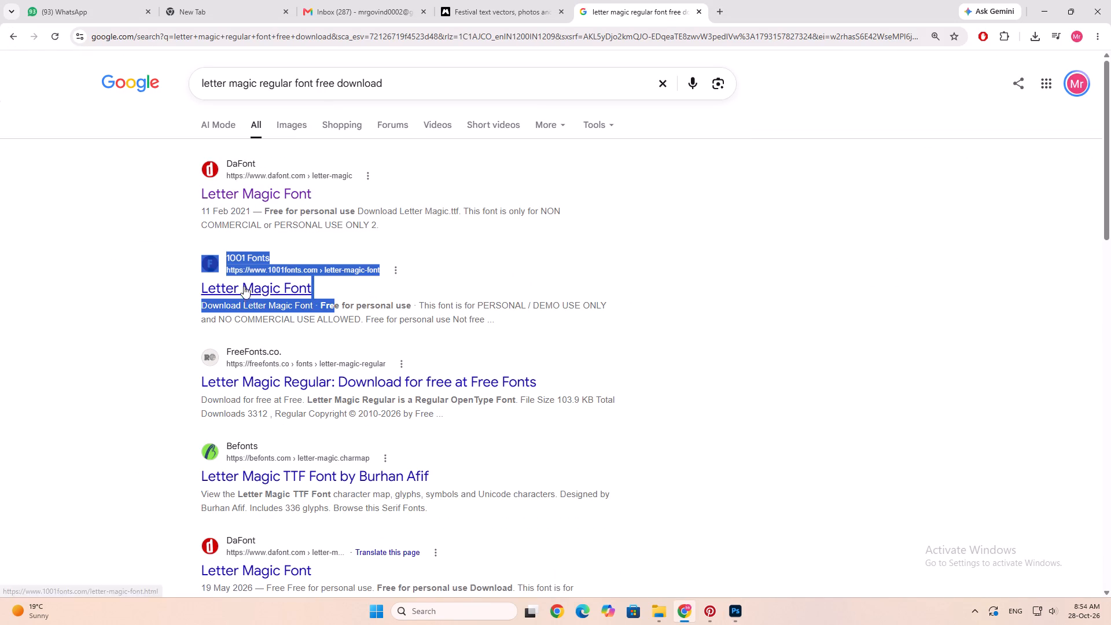
left_click(244, 285)
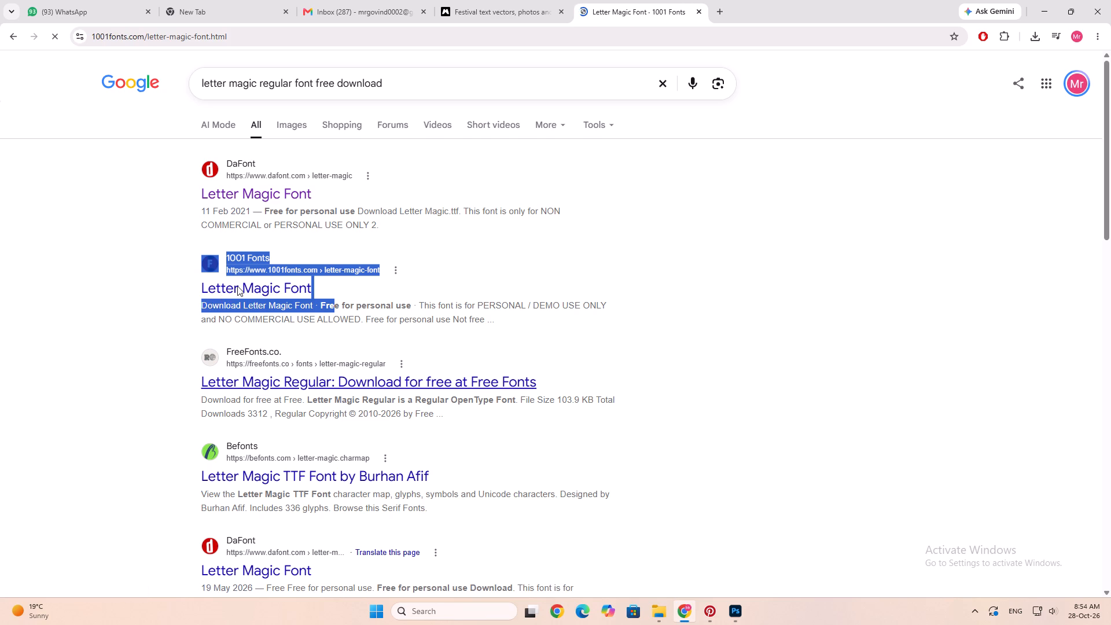
scroll(372, 373, "down", 3)
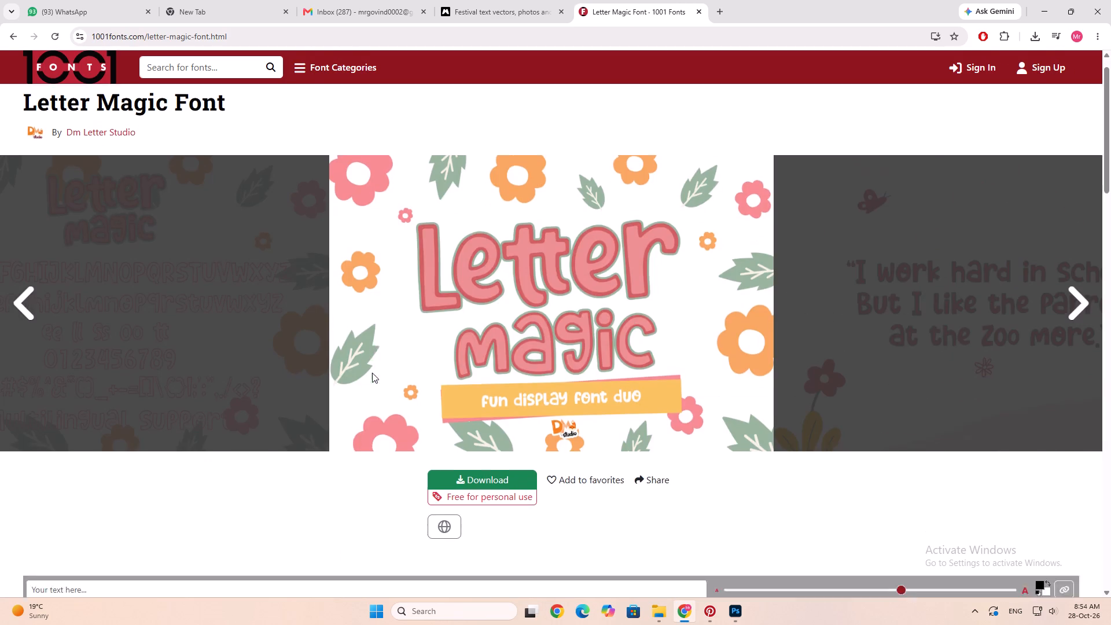
scroll(372, 373, "down", 4)
scroll(372, 373, "up", 6)
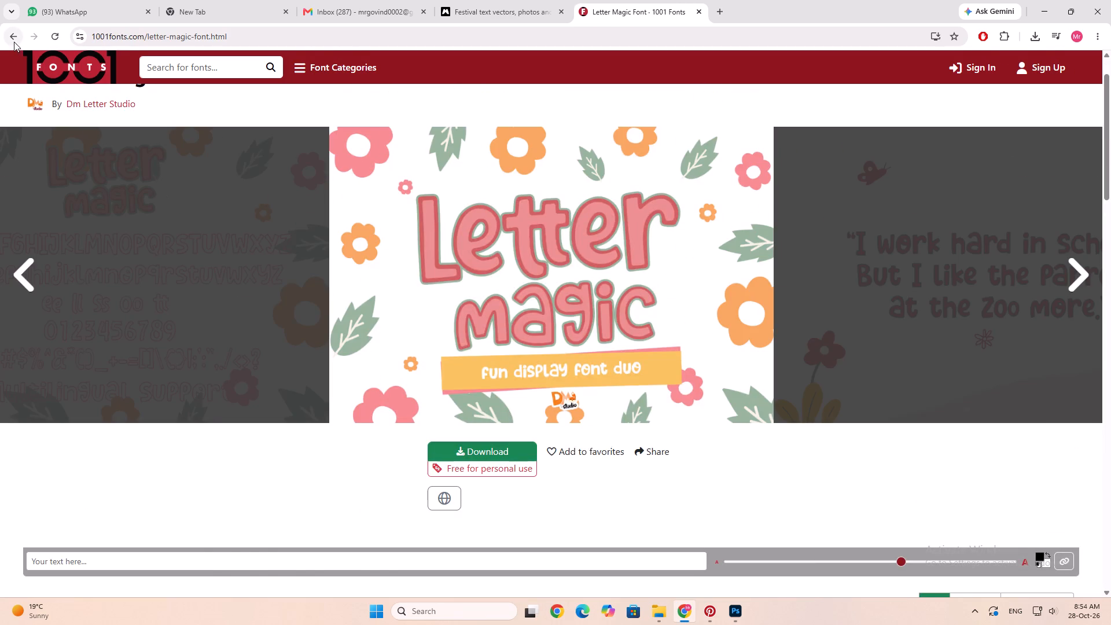
left_click(14, 42)
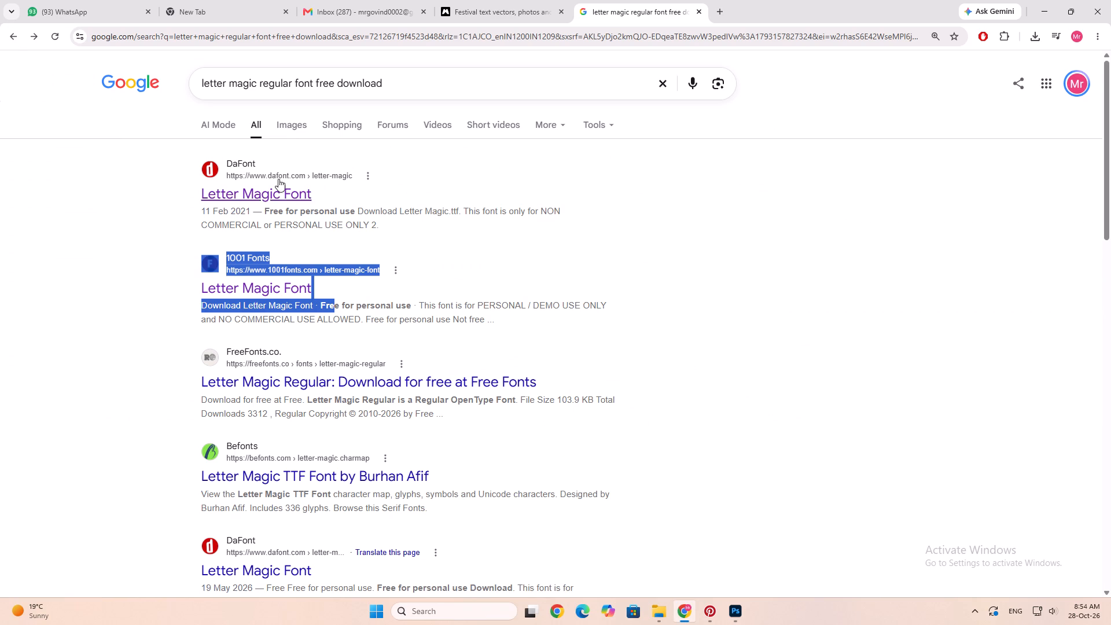
Reopen dafont's Letter Magic page and preview the uppercase word "NIGHT" to compare with the Photoshop lettering.
left_click(267, 192)
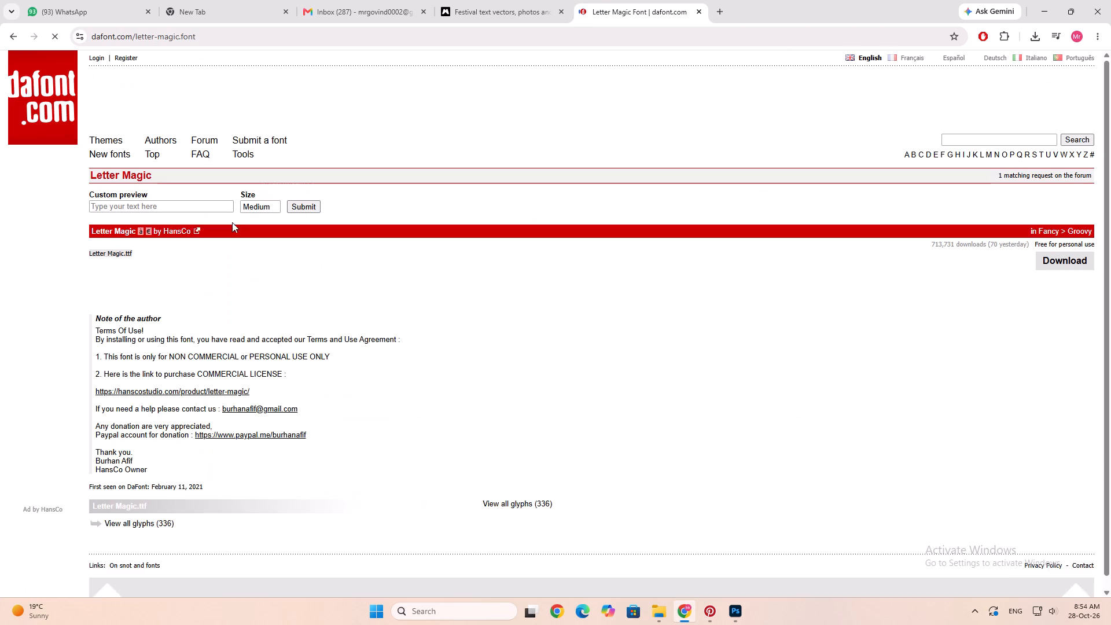
left_click(158, 207)
key("alt+Tab")
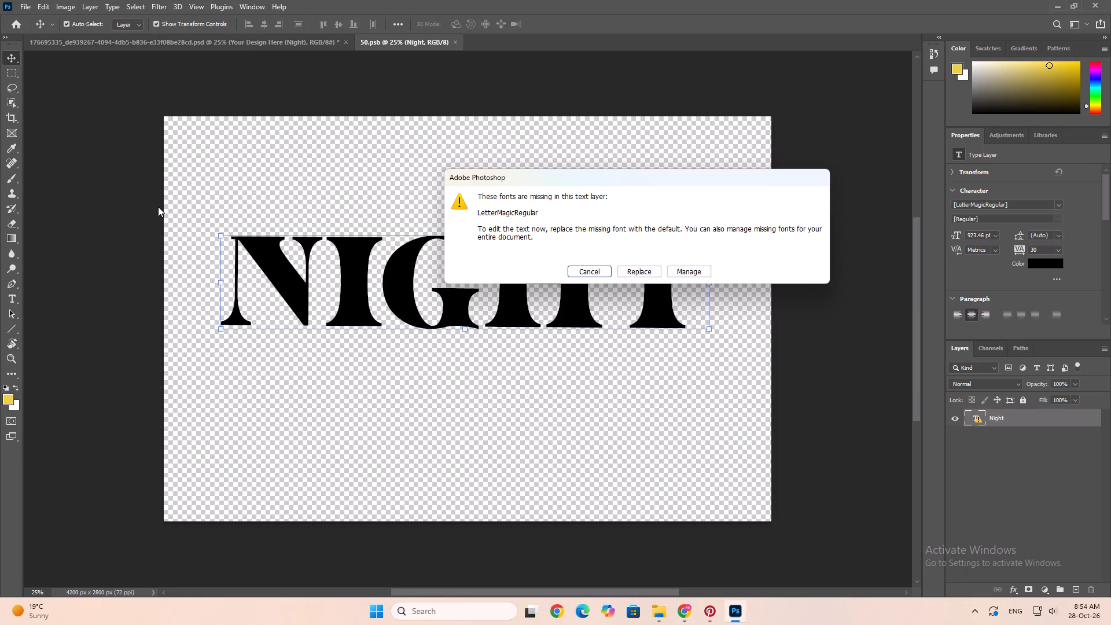
key("alt+Tab")
key("n")
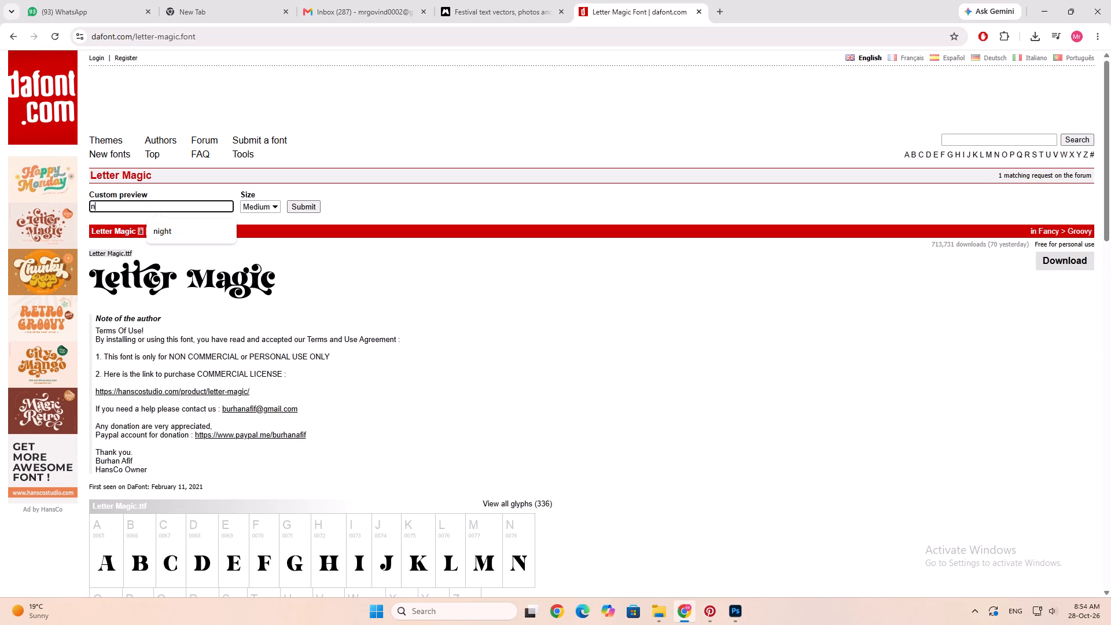
key("BackSpace")
key("n")
type("IGHT")
key("space")
key("BackSpace")
key("Return")
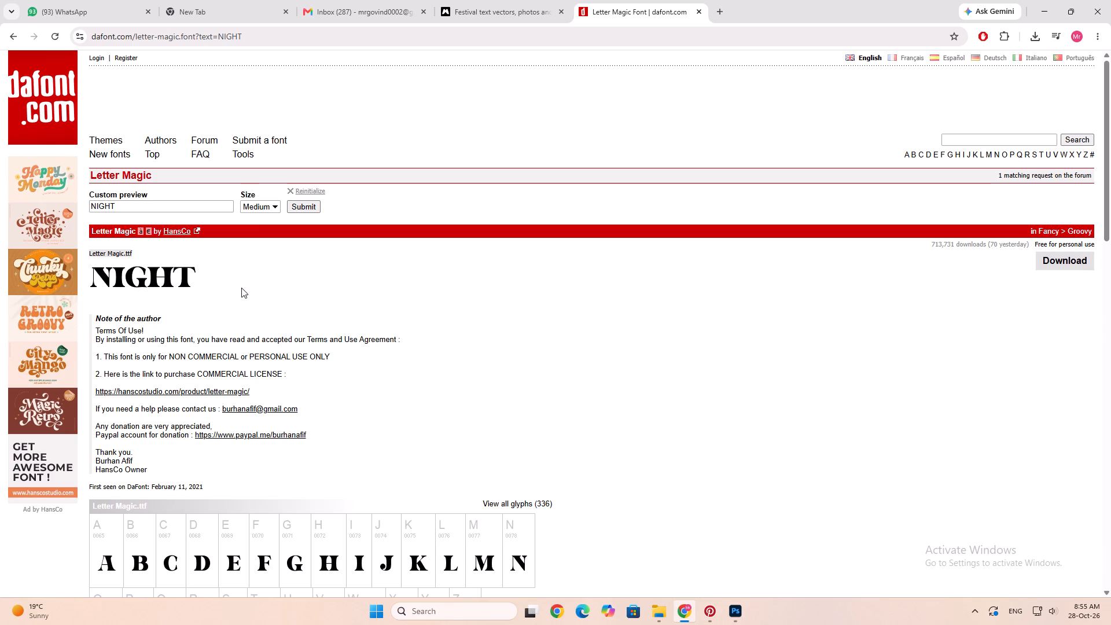
Download the Letter Magic font from dafont and install it from the downloaded archive.
left_click(1059, 264)
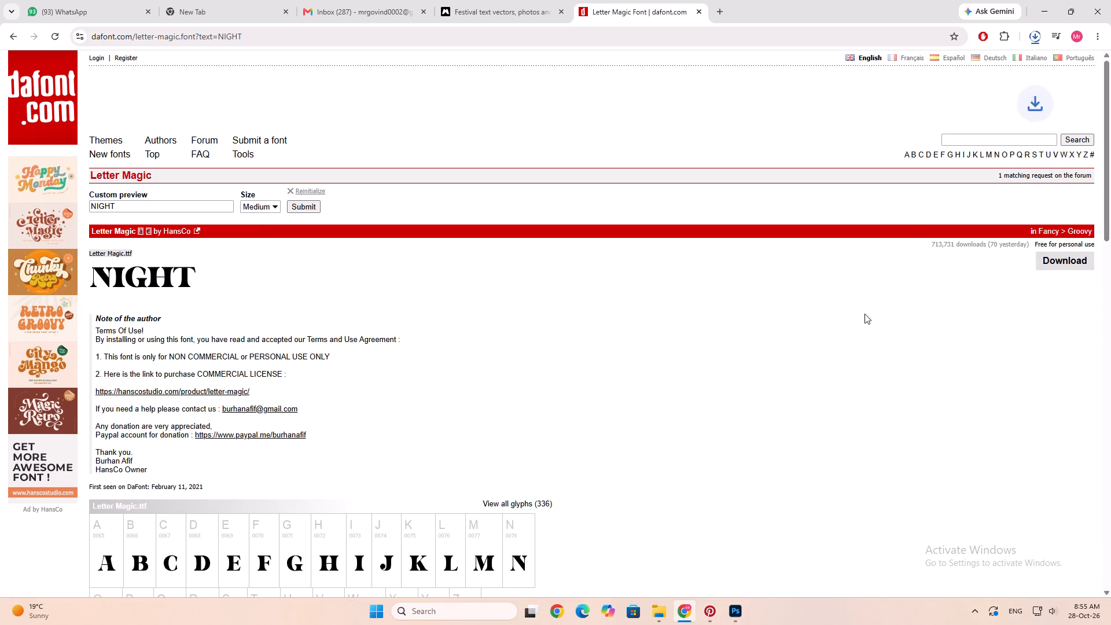
left_click(983, 73)
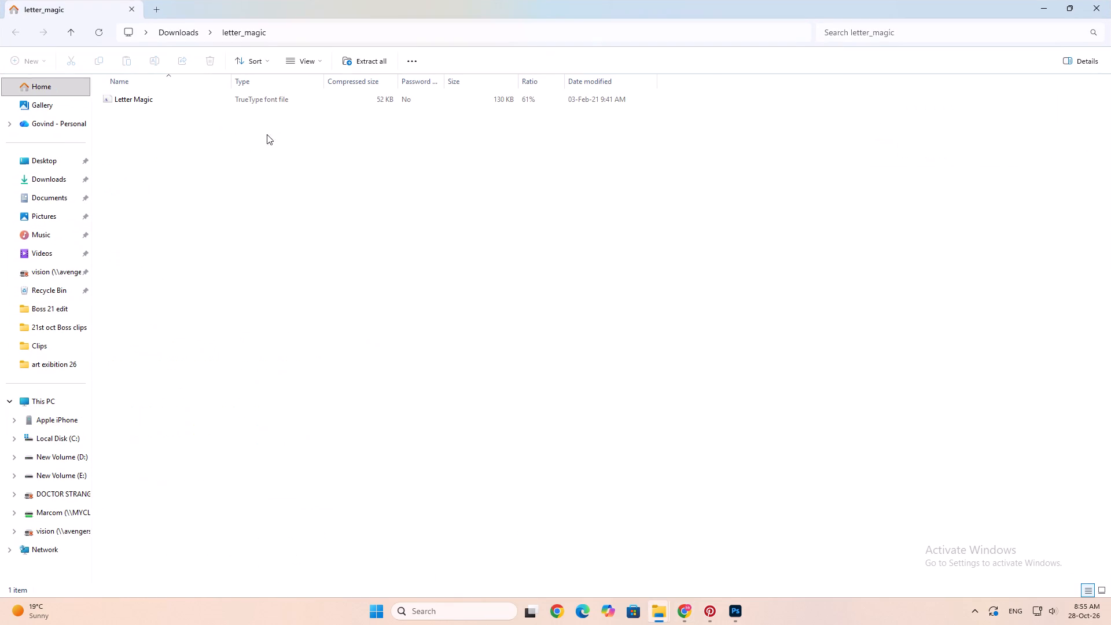
double_click(288, 103)
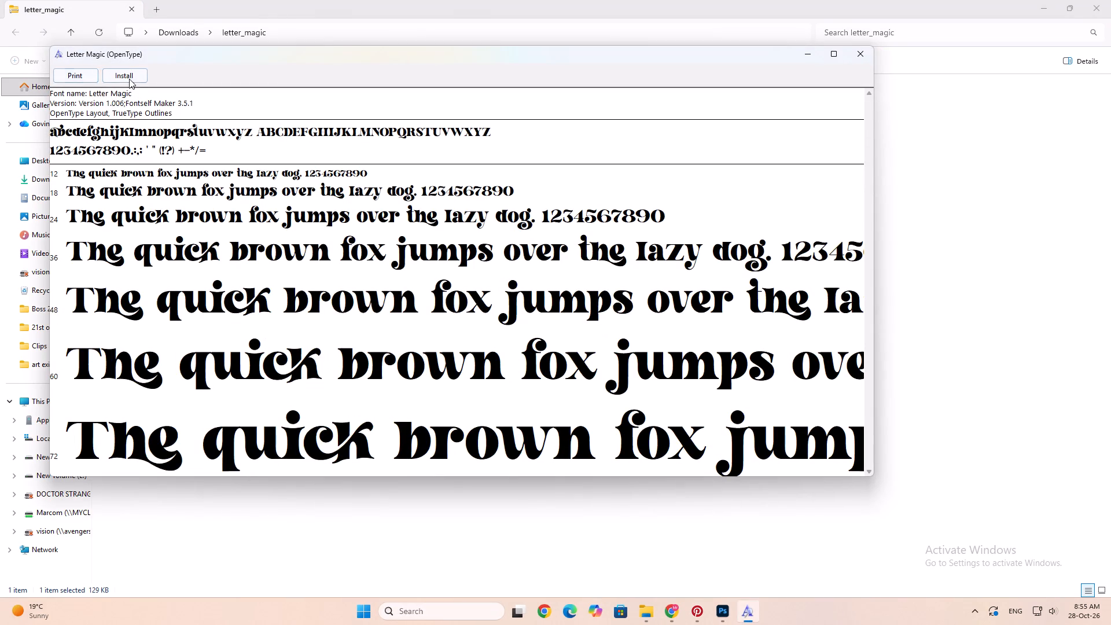
left_click(129, 79)
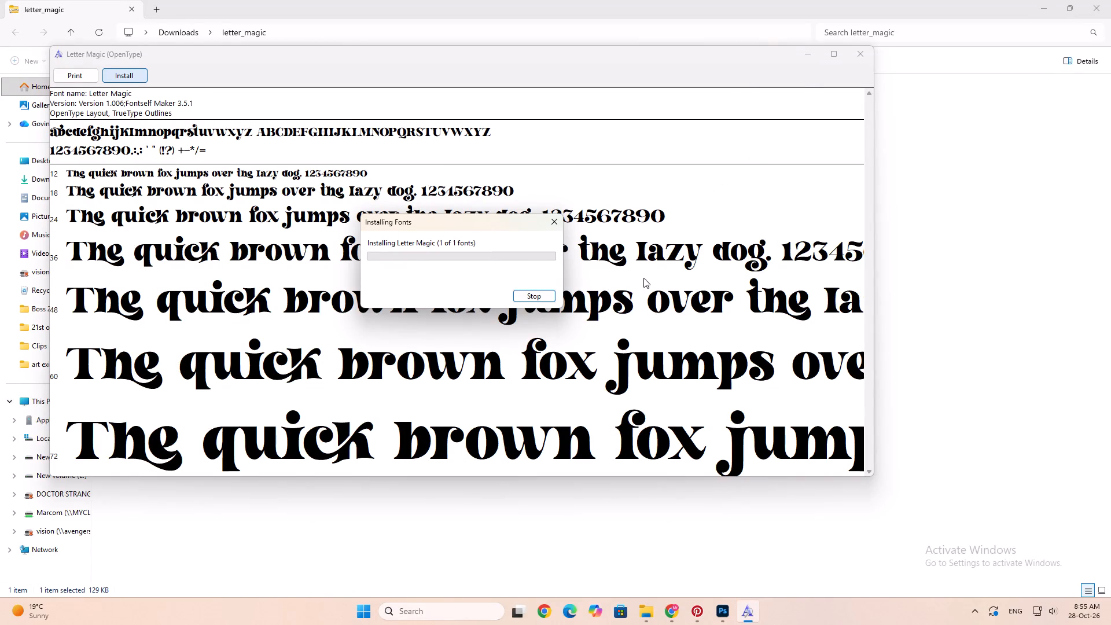
Back in Photoshop, replace the missing font of the NIGHT text and set the text to Letter Magic Regular.
left_click(719, 616)
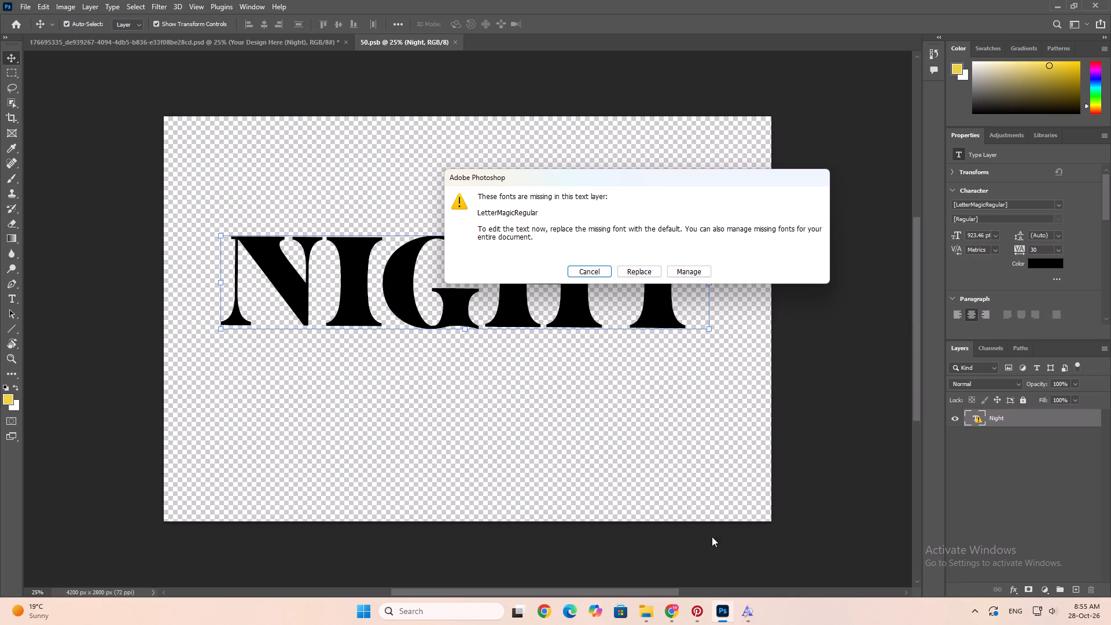
left_click(636, 273)
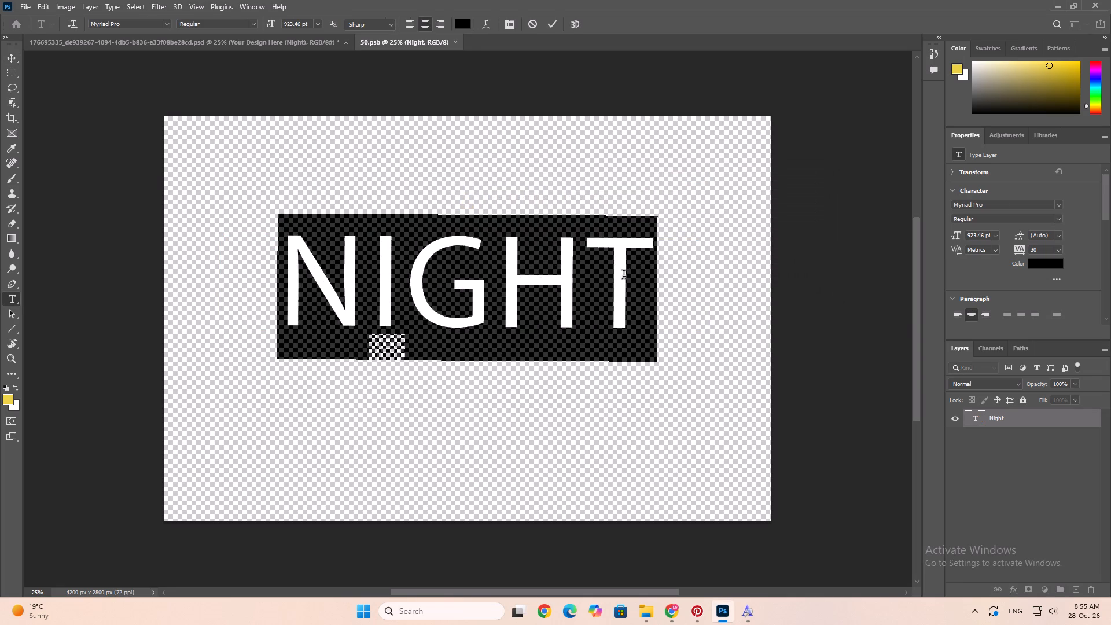
left_click(980, 202)
type("LE")
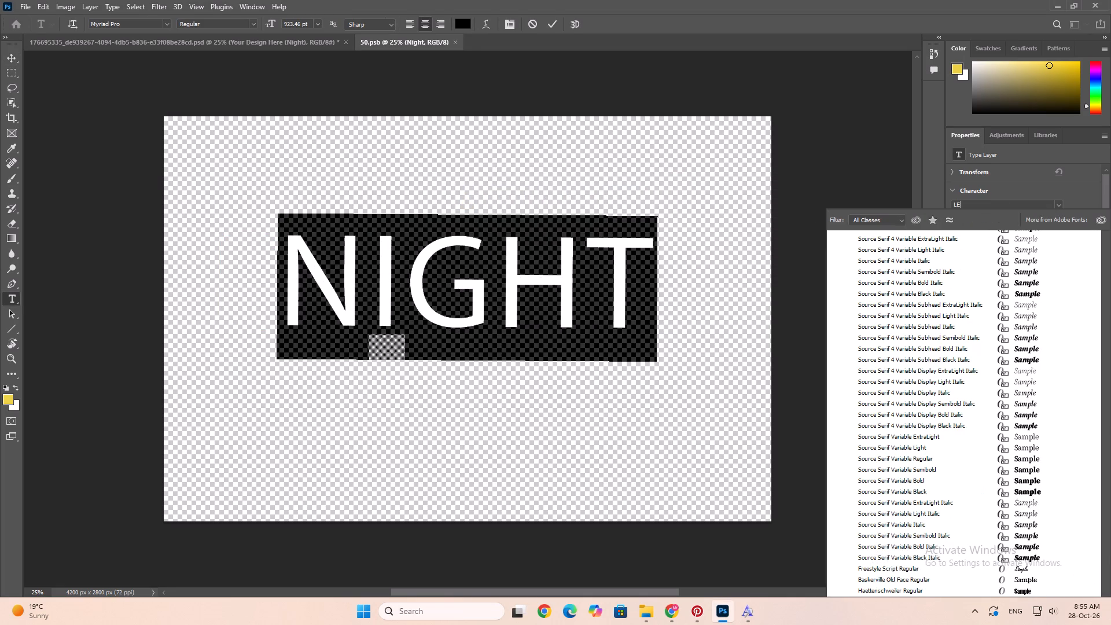
key("BackSpace")
key("BackSpace")
type("let")
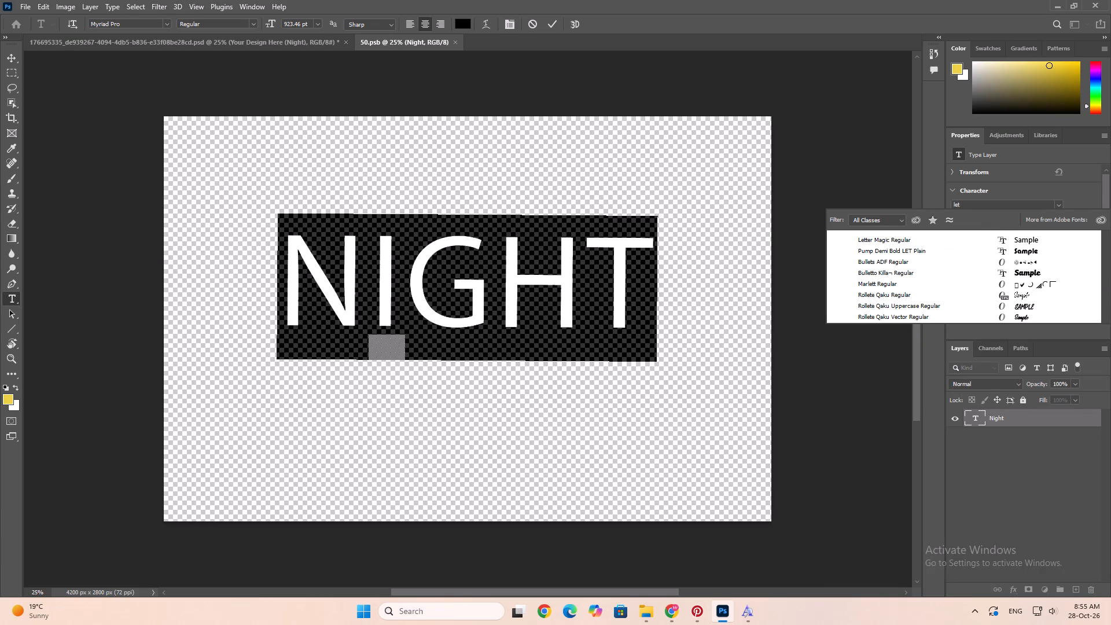
key("Down")
key("Delete")
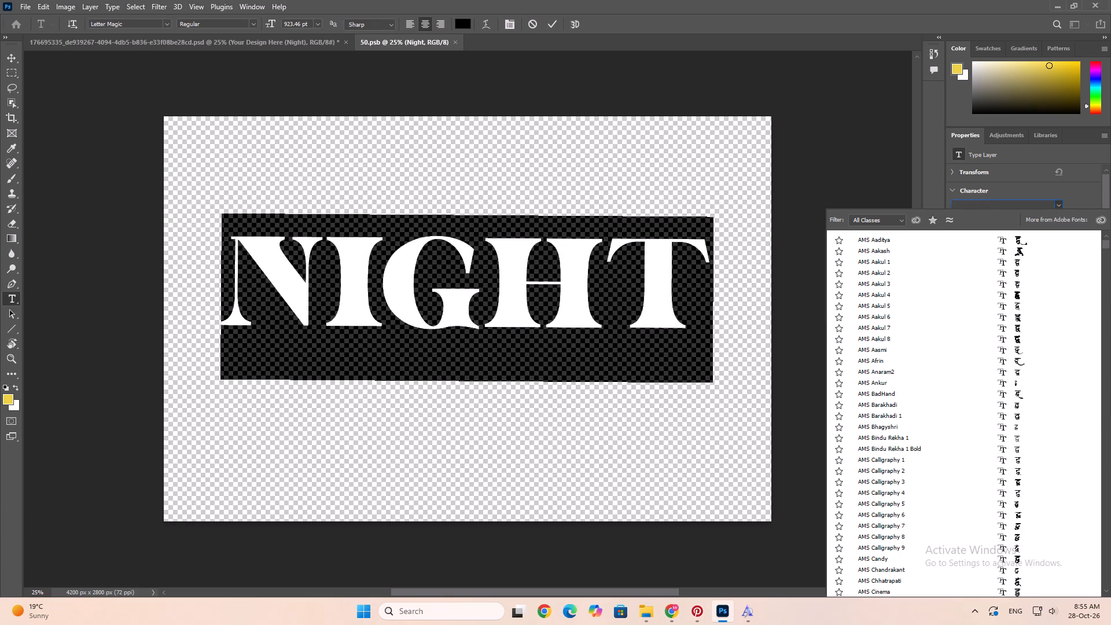
type("let")
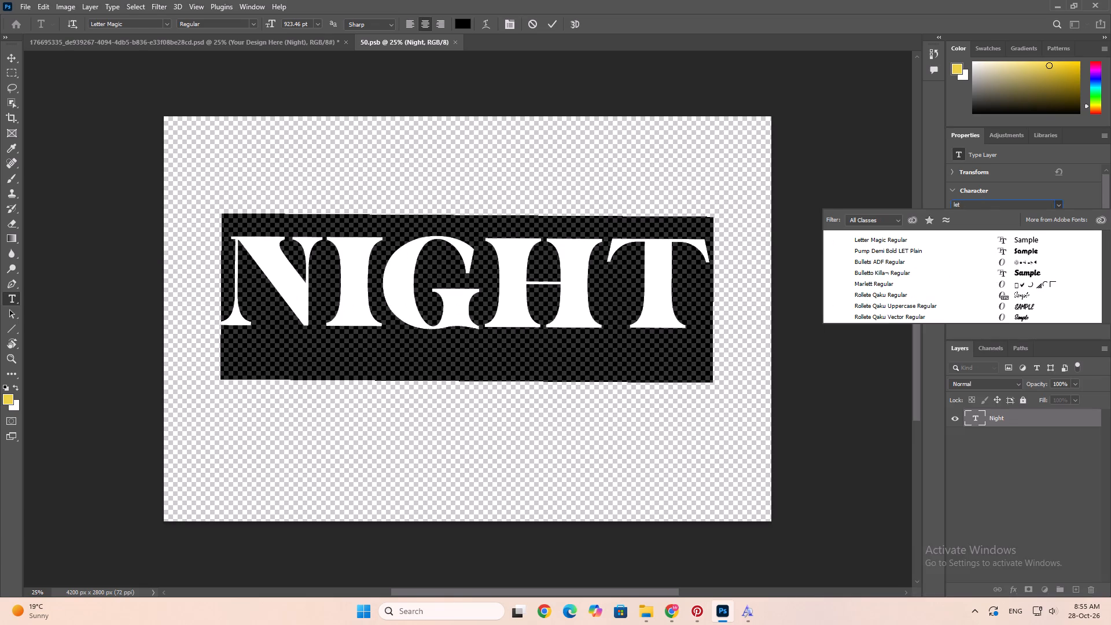
key("Down")
key("Return")
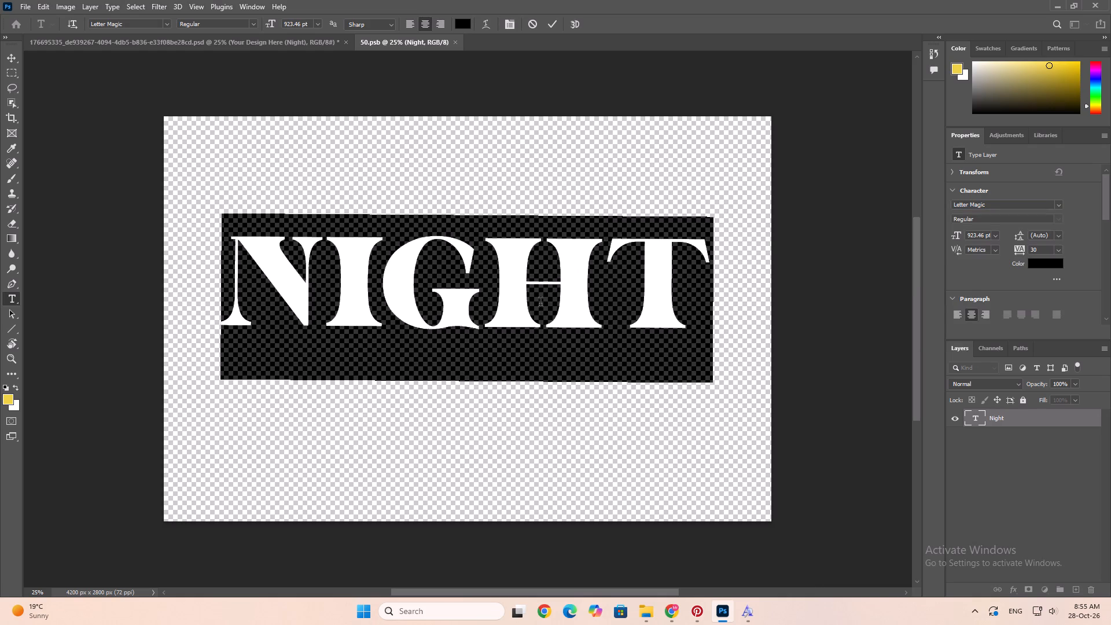
Replace the NIGHT text with "budda", save the smart object and return to the main text effect document.
type("bu")
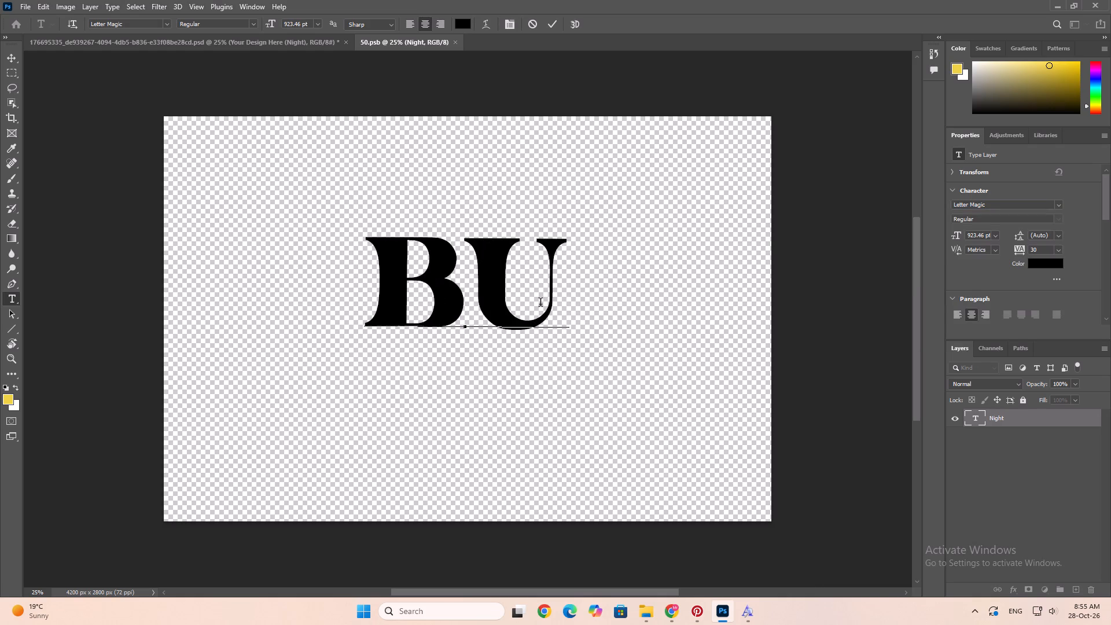
type("dda")
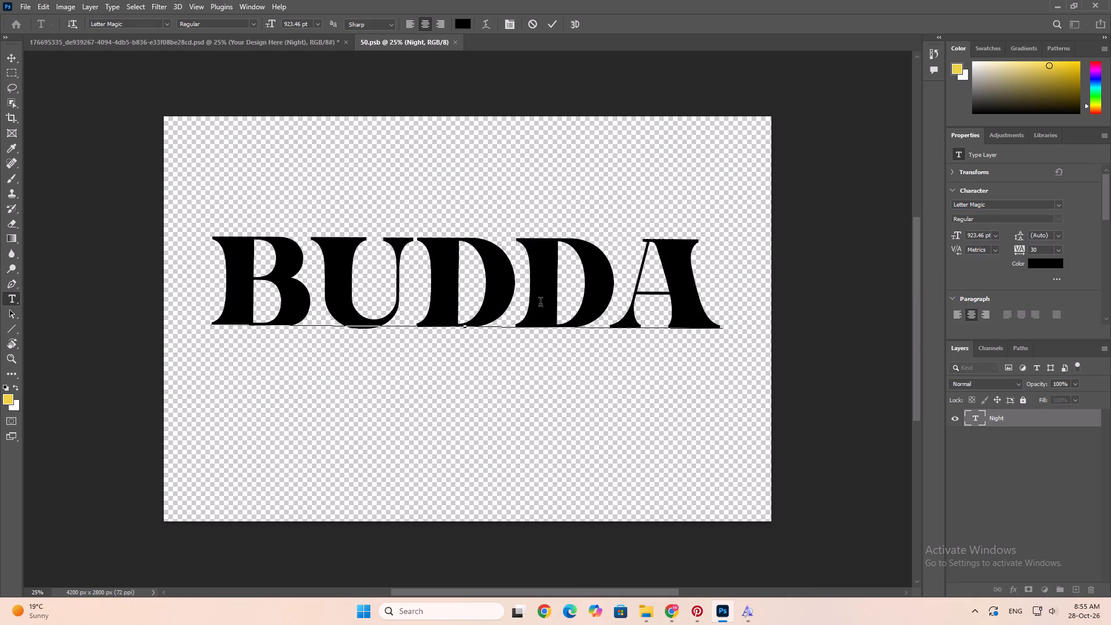
key("ctrl+s")
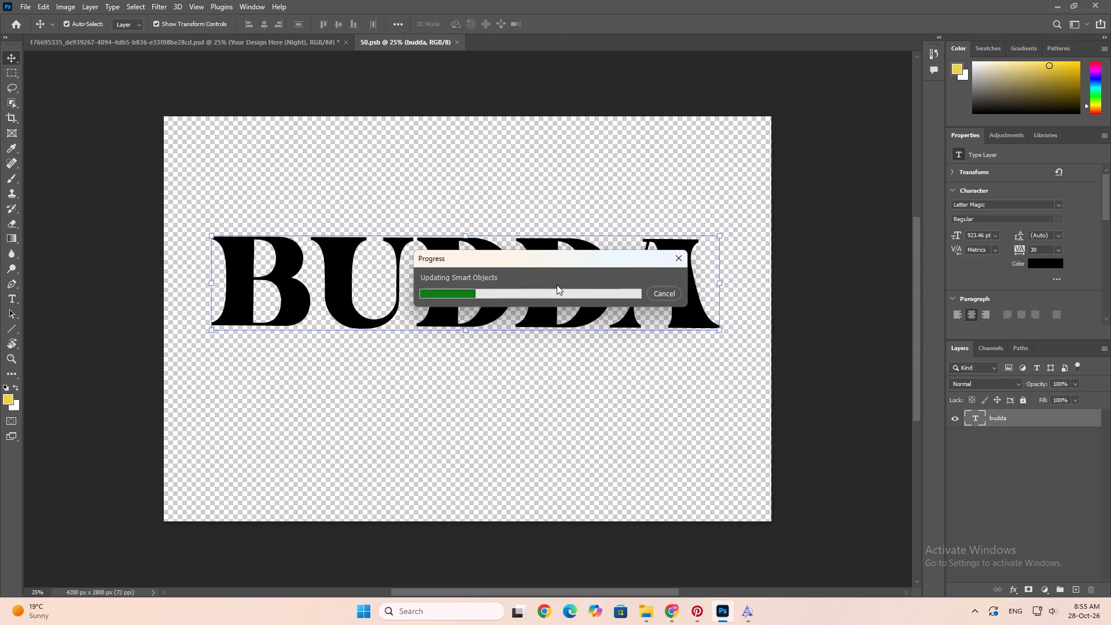
left_click(276, 39)
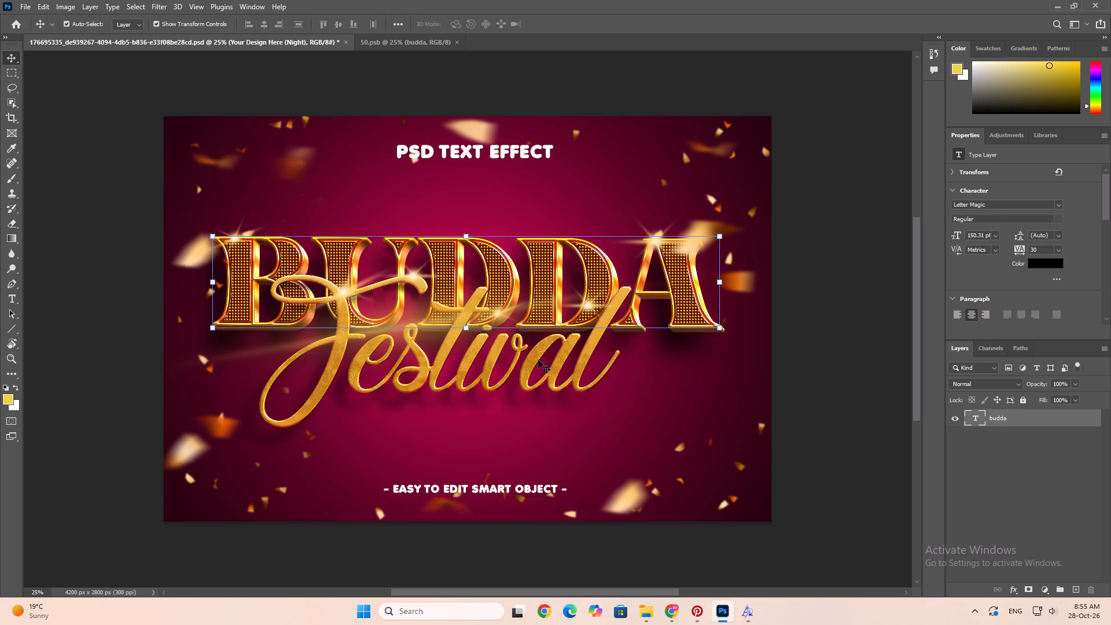
Open the contents of the Your Design Here (Festival) smart object and start editing its Festival text.
double_click(538, 360)
triple_click(538, 360)
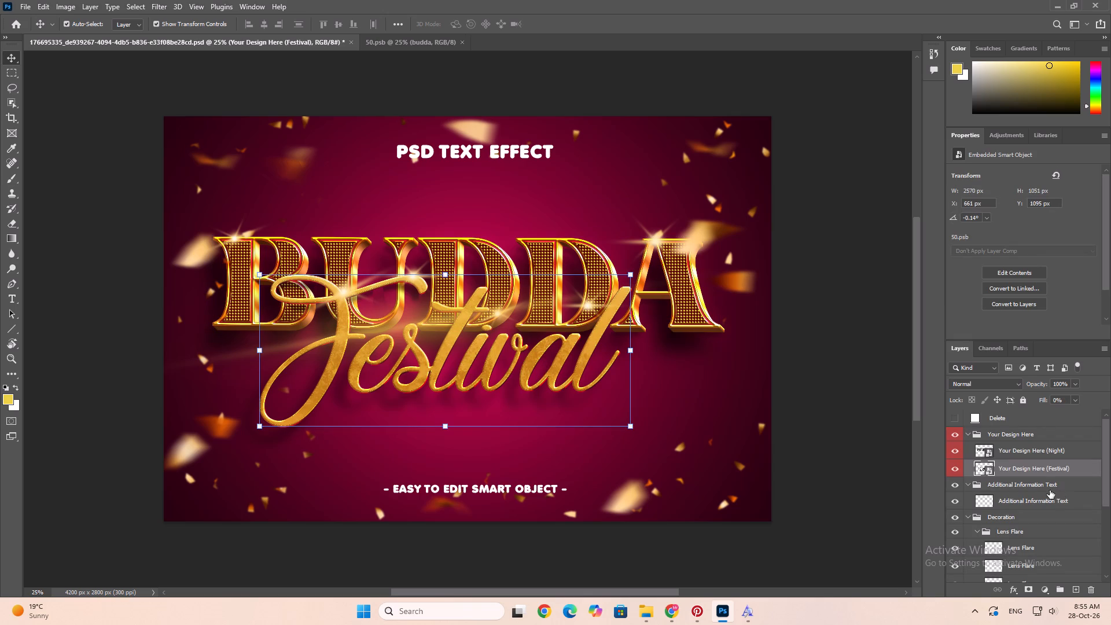
double_click(1039, 473)
double_click(1083, 467)
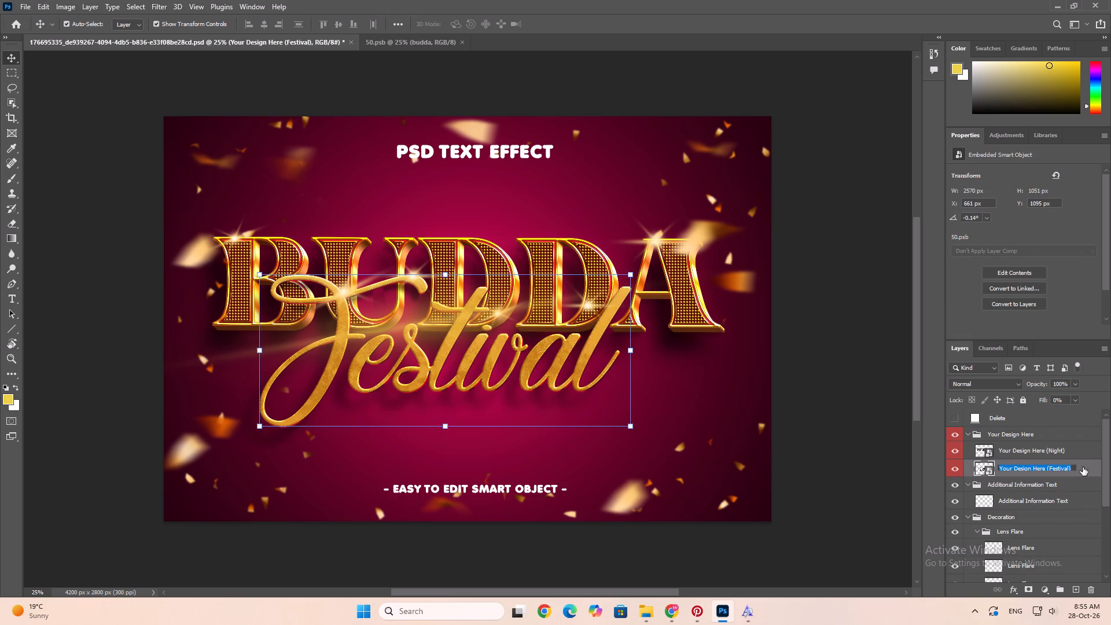
left_click(749, 140)
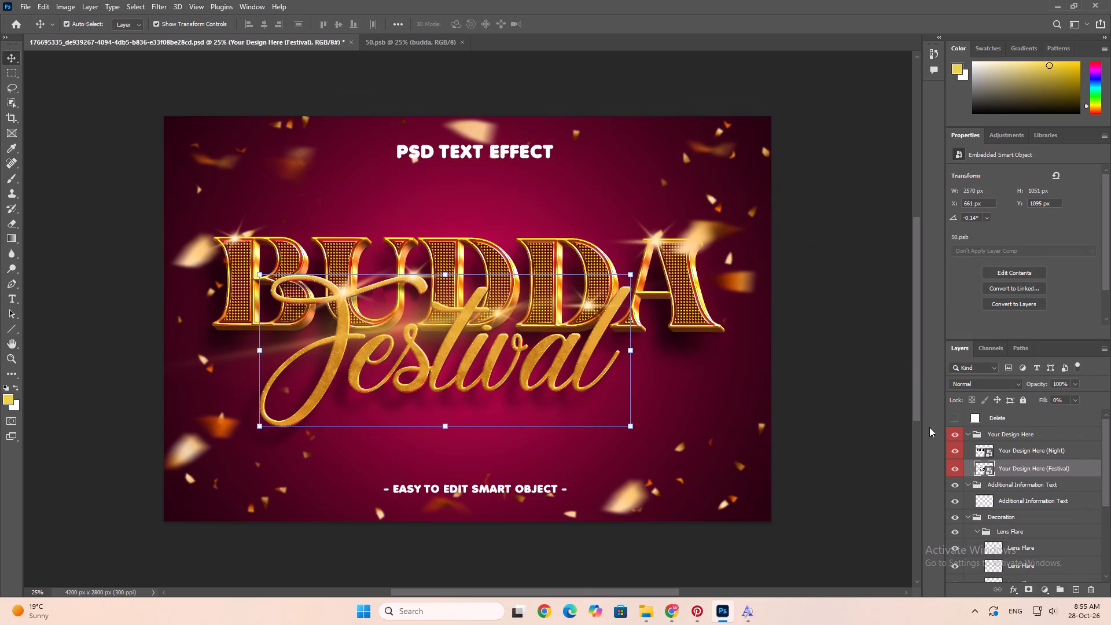
double_click(980, 469)
double_click(582, 351)
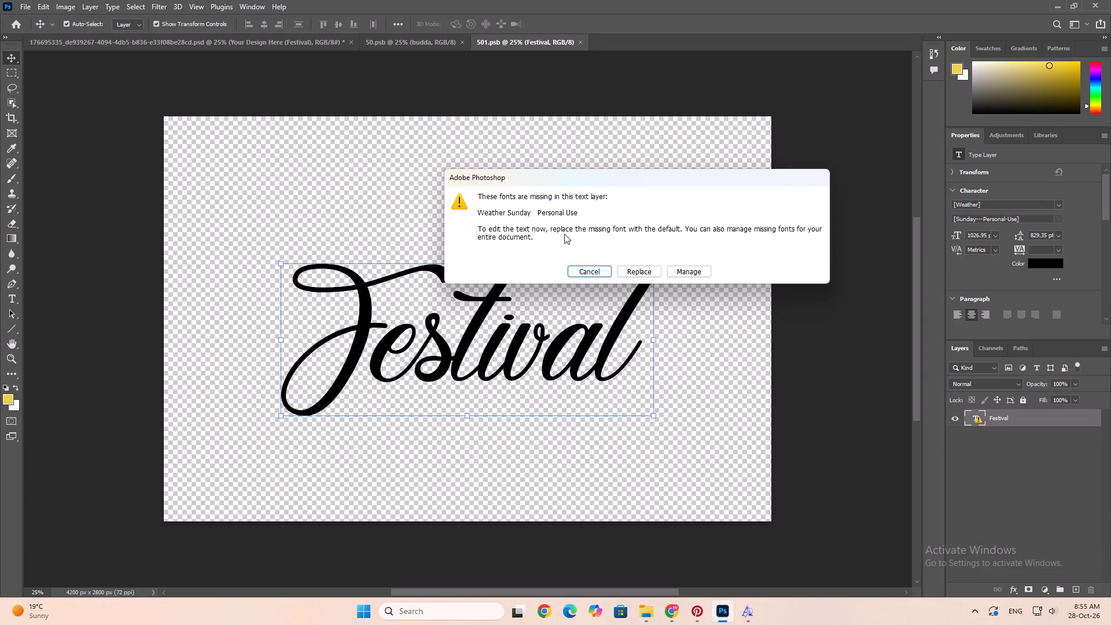
In Chrome, search Google for "weather sunday font free download" and open dafont's Weather Sunday page.
key("alt+Tab")
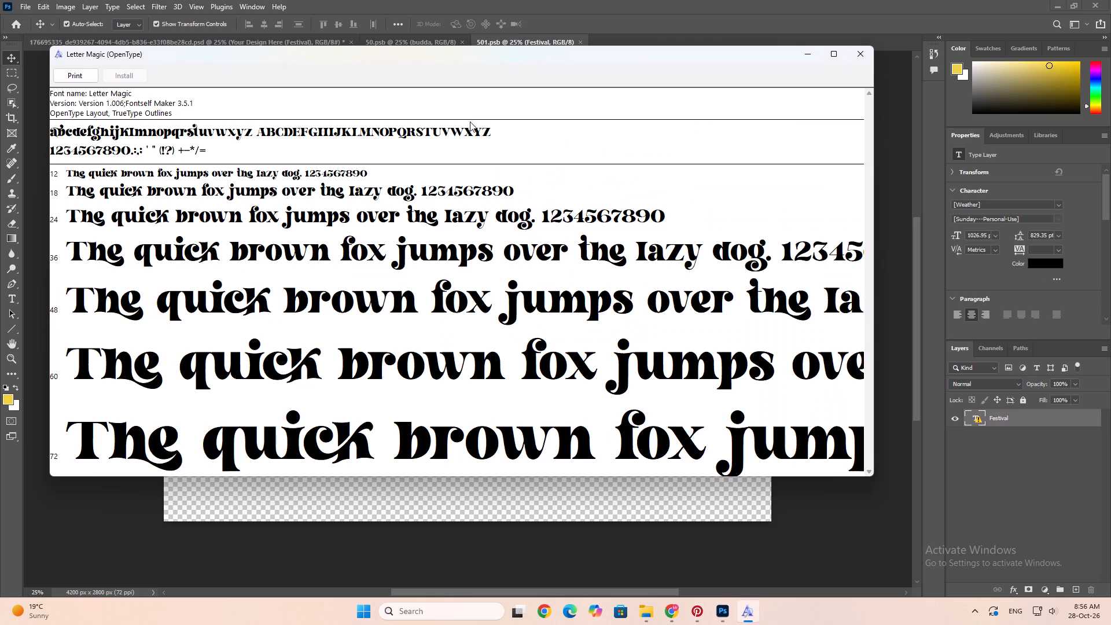
left_click(854, 54)
left_click(693, 616)
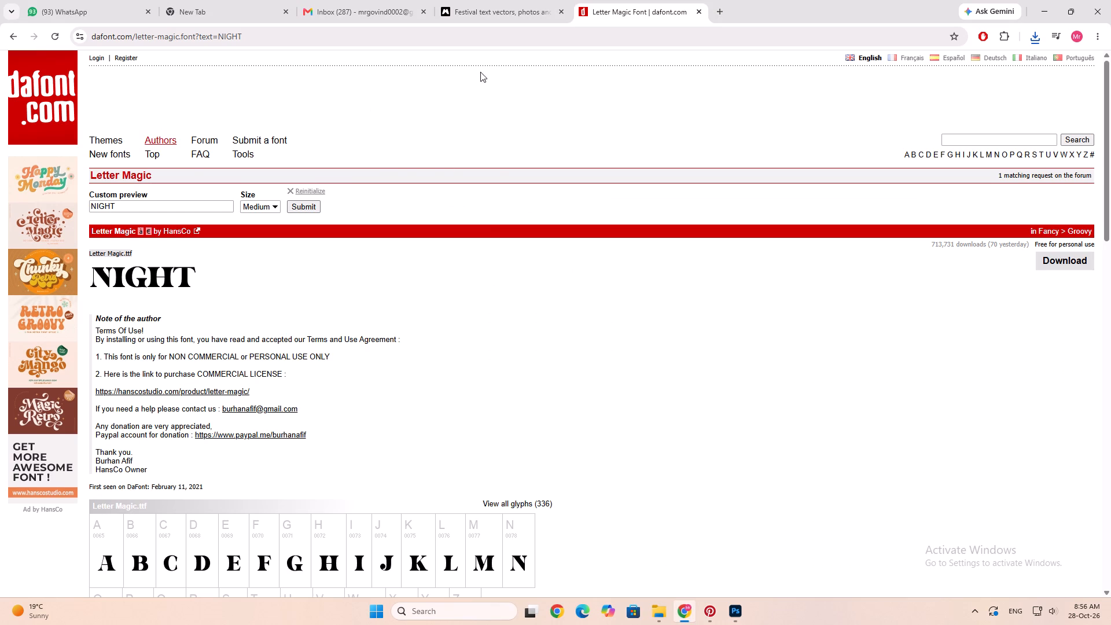
left_click(621, 30)
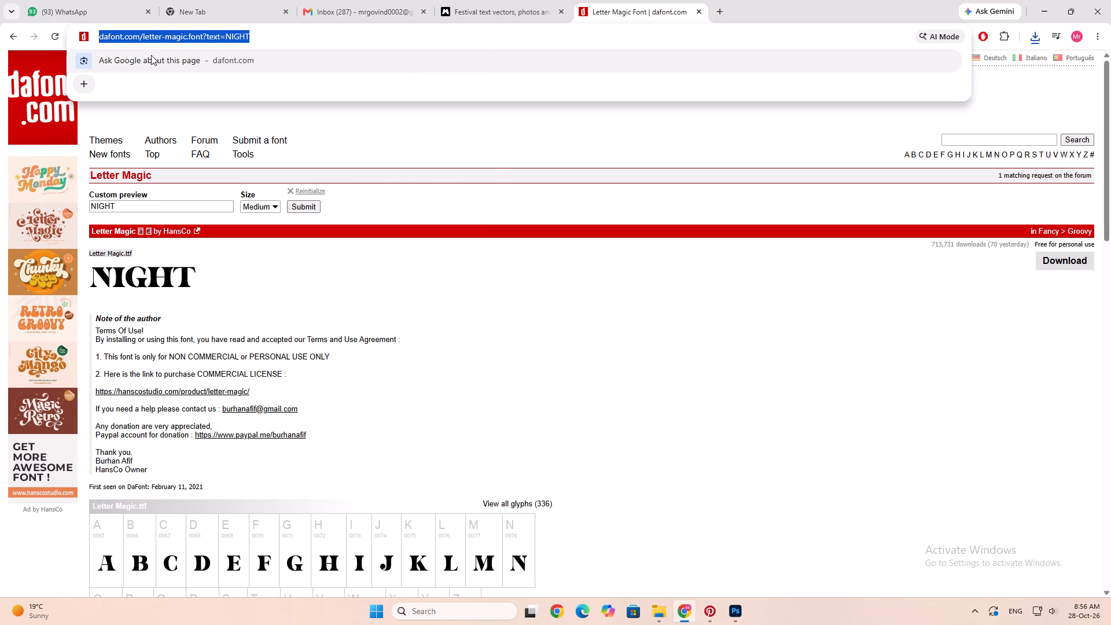
left_click(7, 28)
left_click(9, 30)
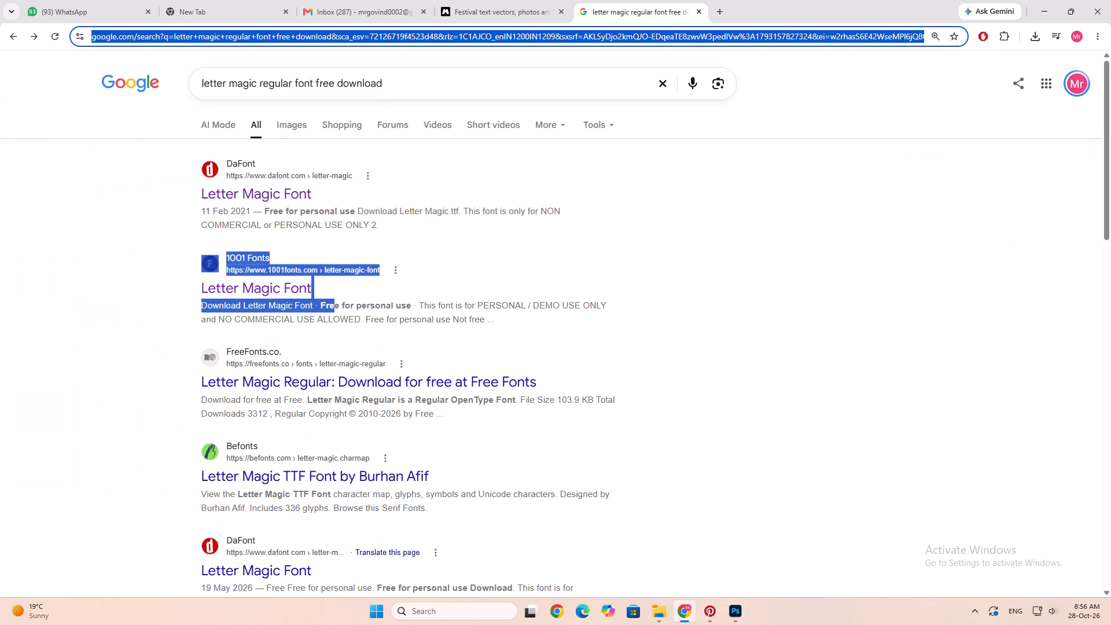
left_click_drag(293, 83, 160, 68)
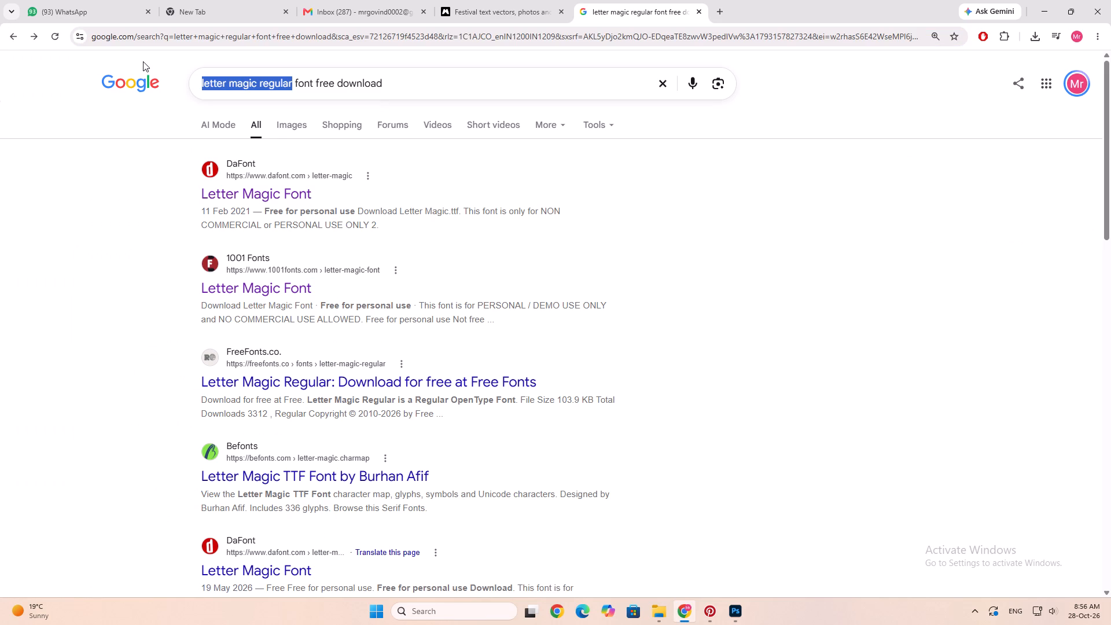
type("weater")
key("Down")
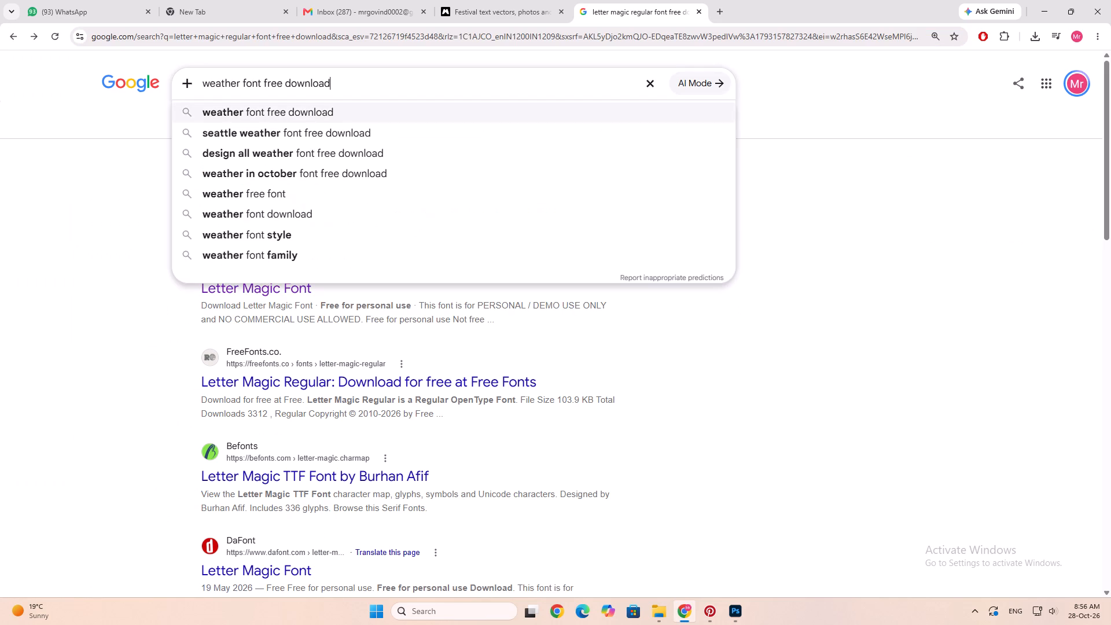
key("space")
left_click(234, 83)
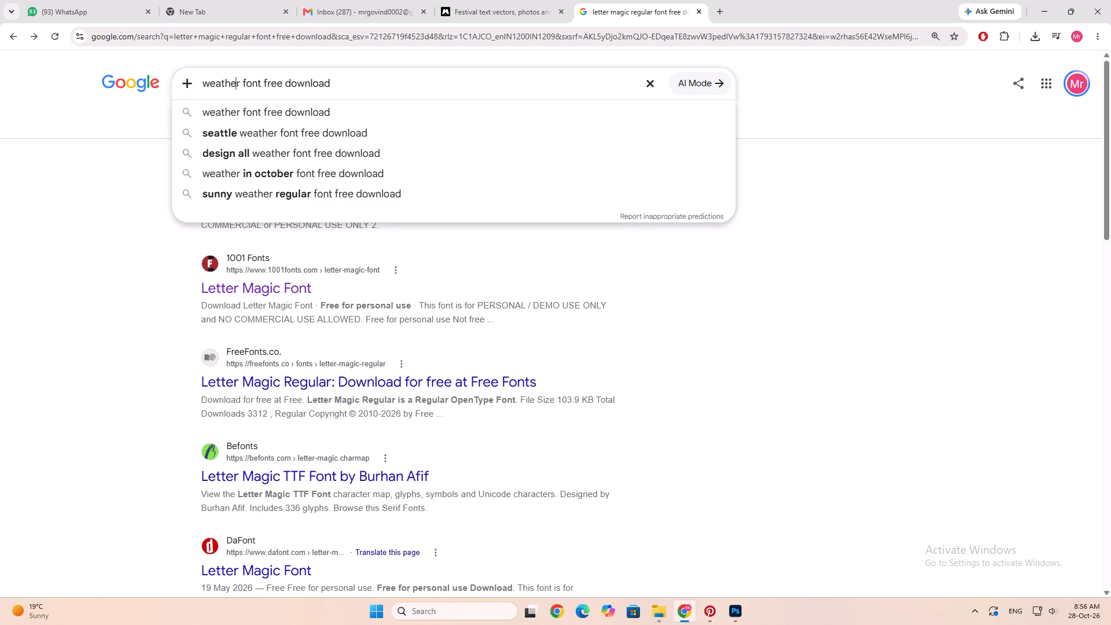
left_click(240, 82)
key("space")
type("sunday")
key("Return")
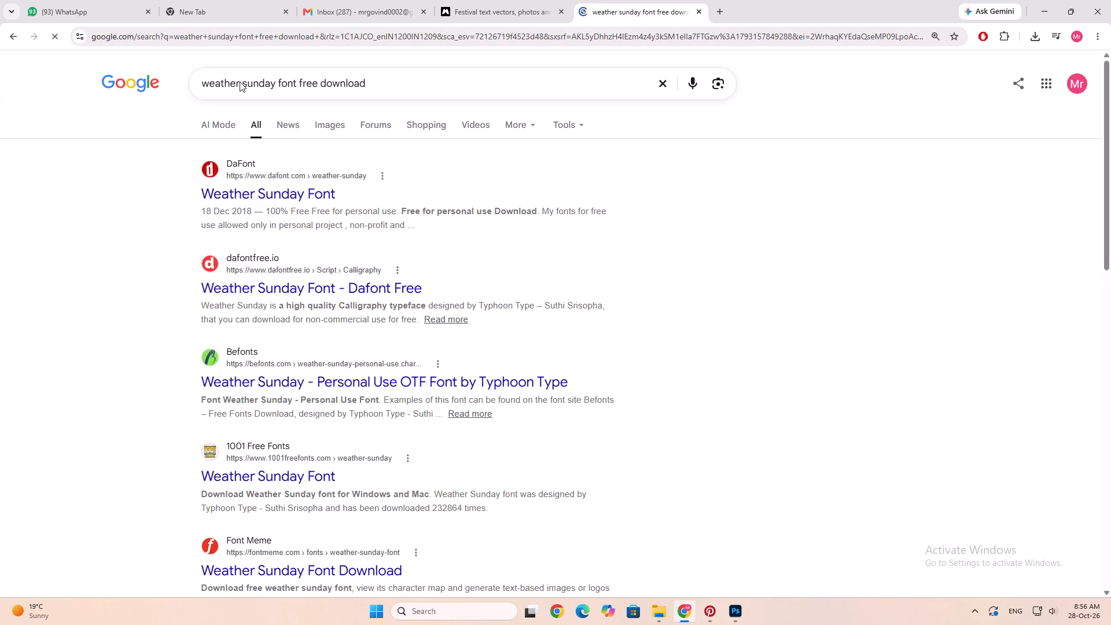
left_click(306, 195)
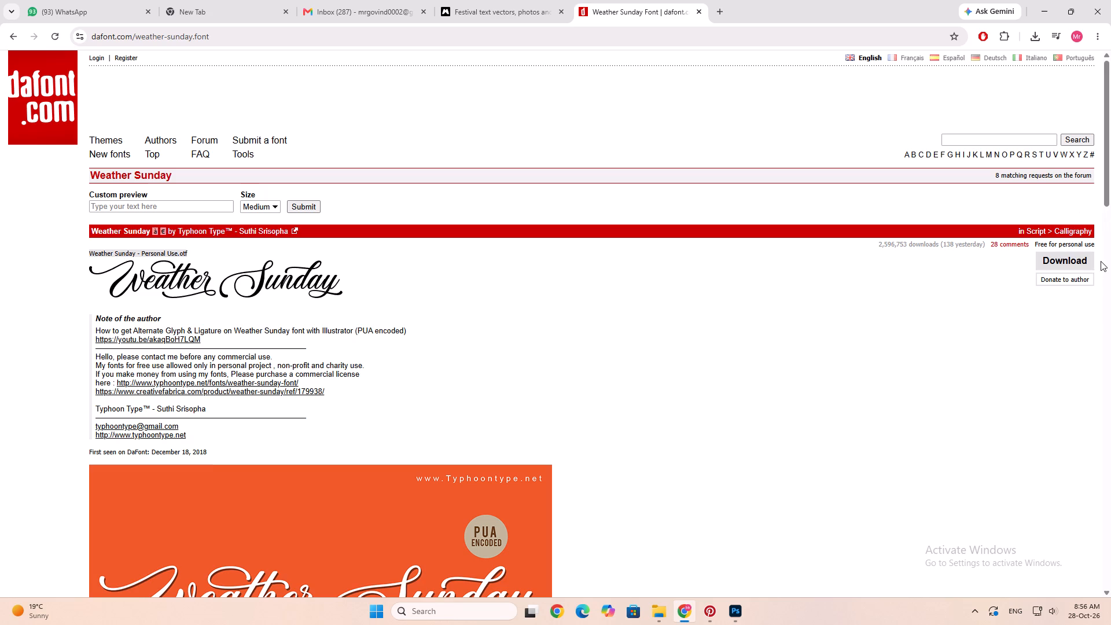
Download the Weather Sunday font, extract the weather_sunday archive and install the Personal Use OpenType font.
left_click(1071, 255)
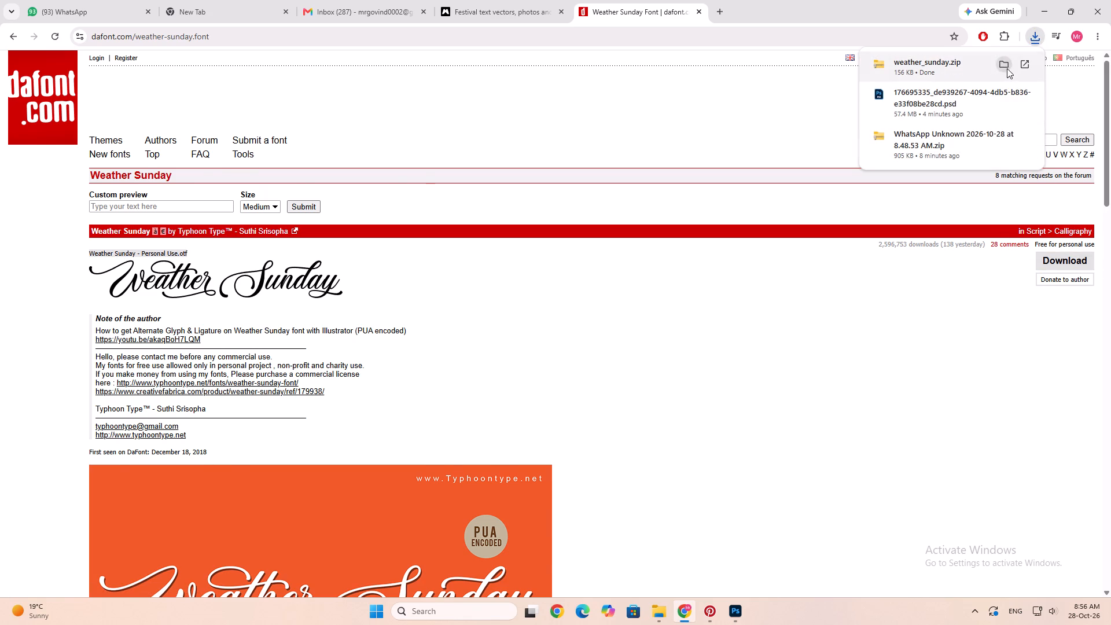
left_click(1007, 68)
left_click(461, 137)
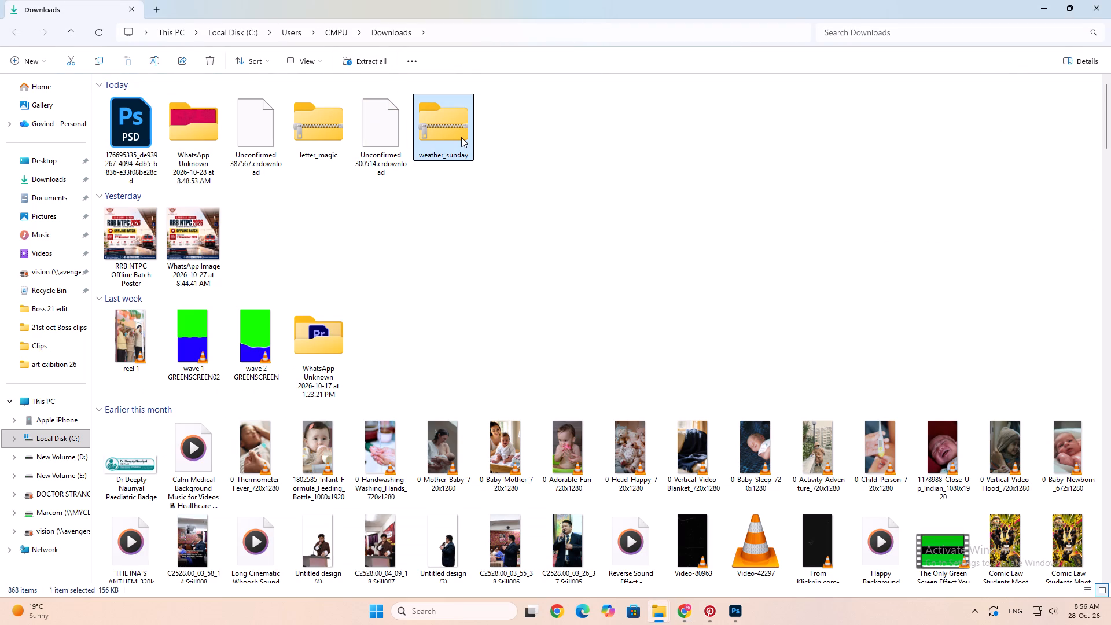
left_click(378, 64)
key("Return")
double_click(495, 130)
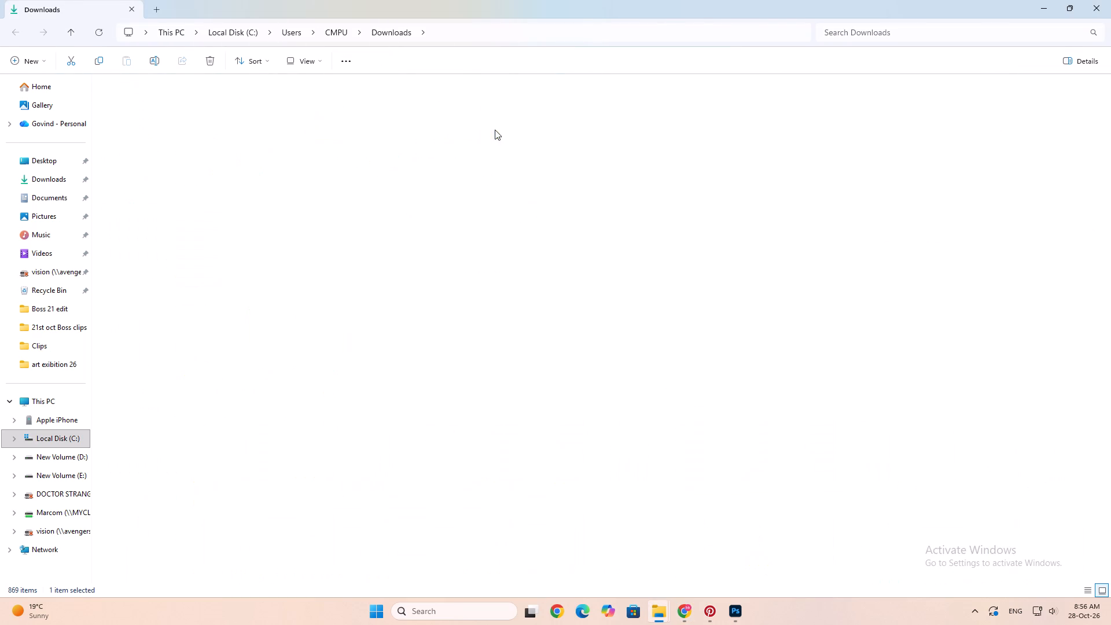
double_click(274, 128)
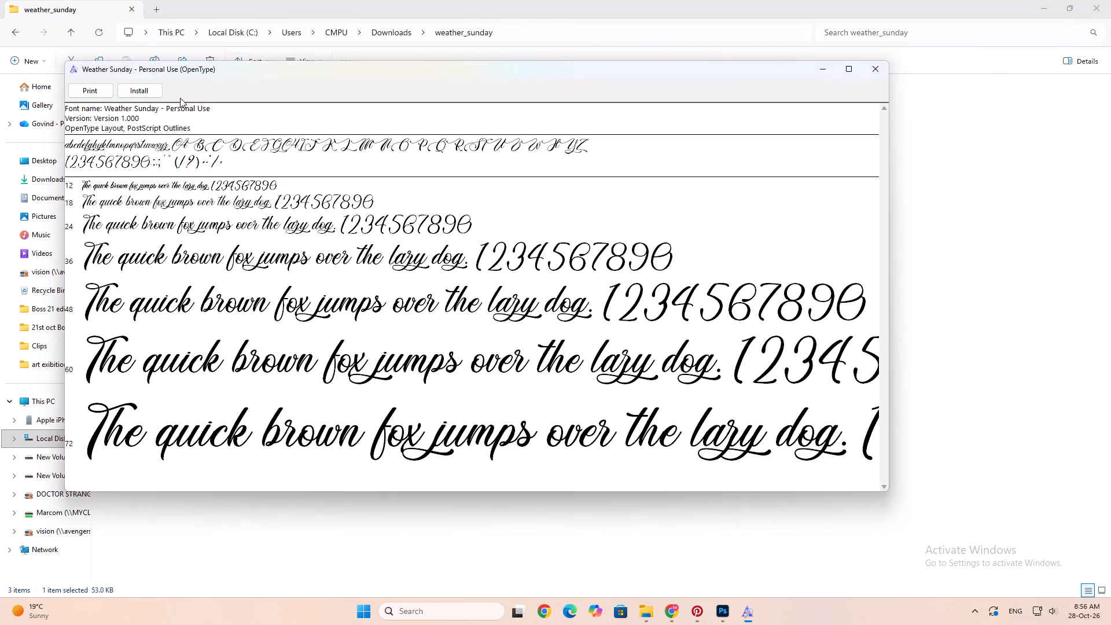
left_click(150, 91)
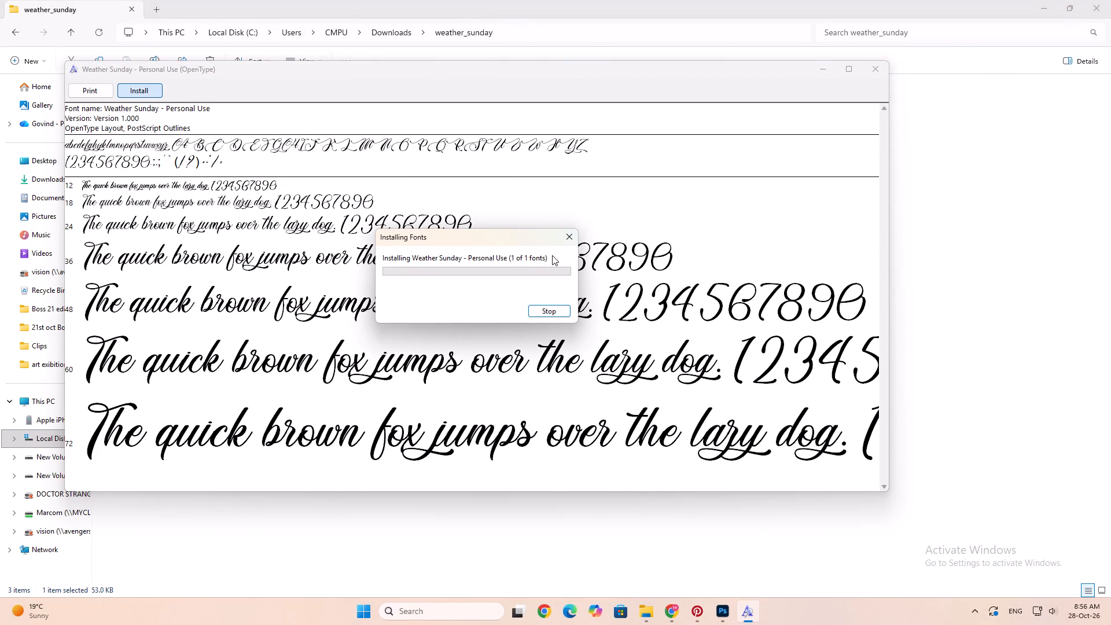
Back in Photoshop, replace the Festival text with "mela", save the smart object and return to the main text effect document.
key("alt+Tab")
key("alt+Tab")
key("alt+Tab")
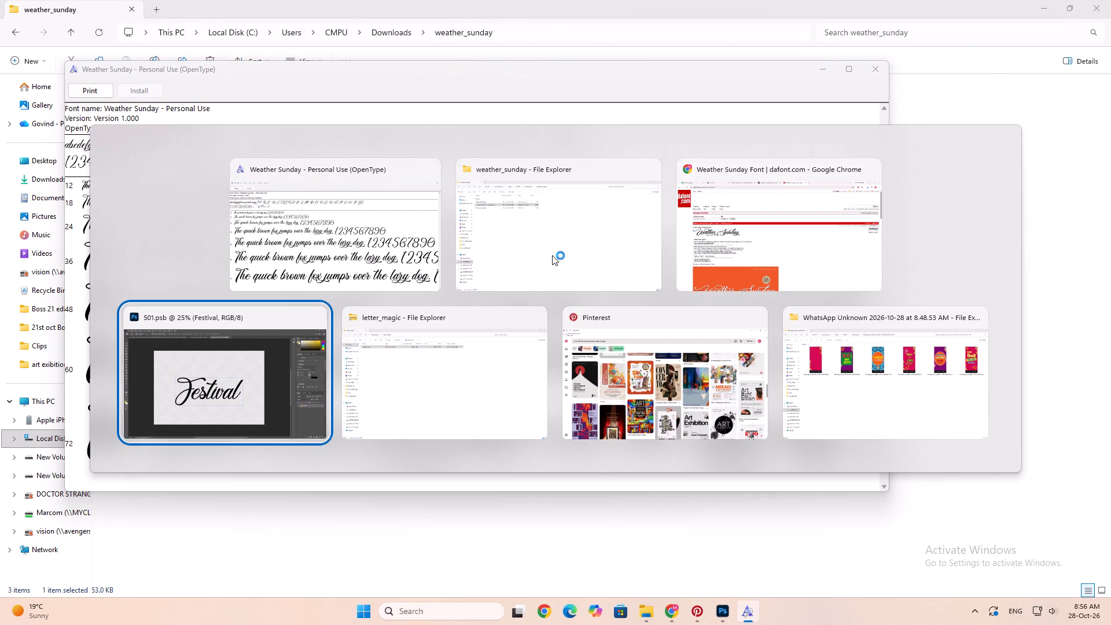
left_click(595, 273)
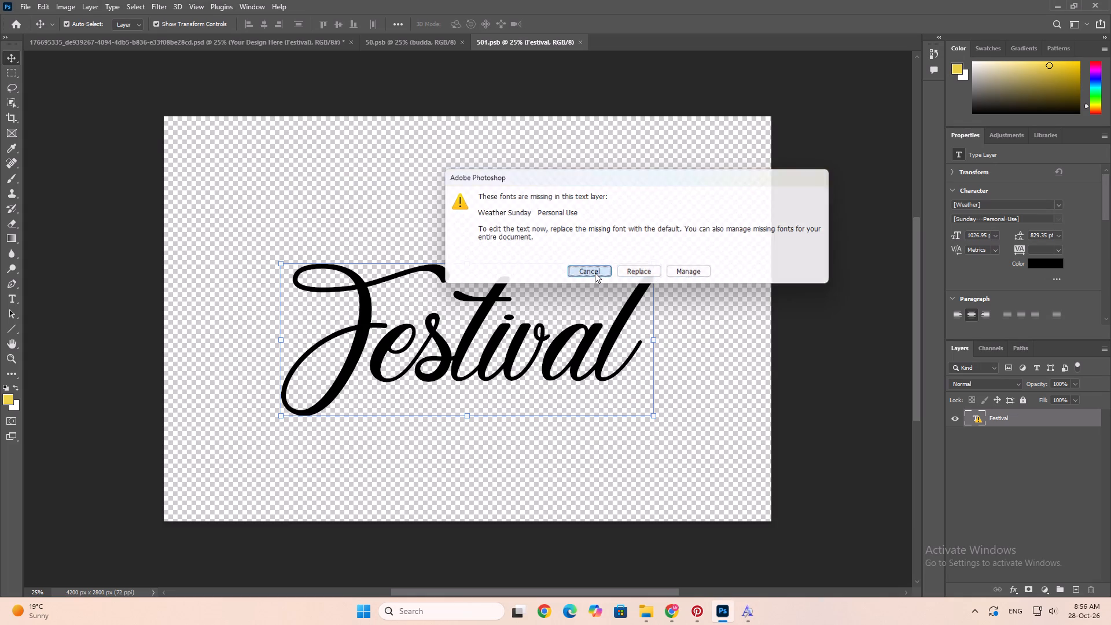
double_click(569, 310)
double_click(558, 335)
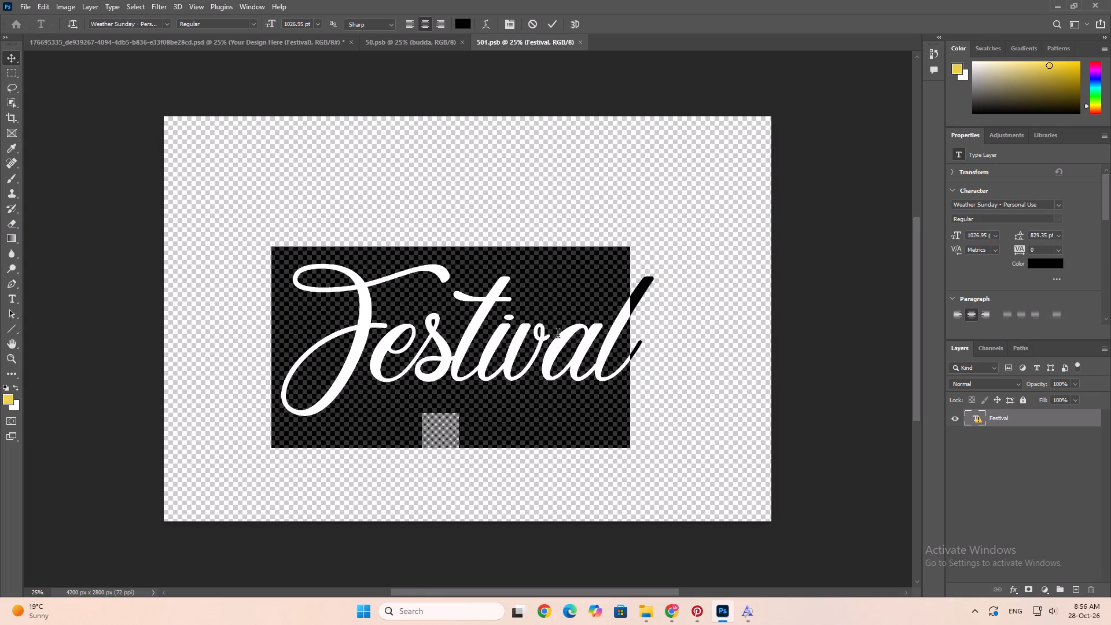
key("w")
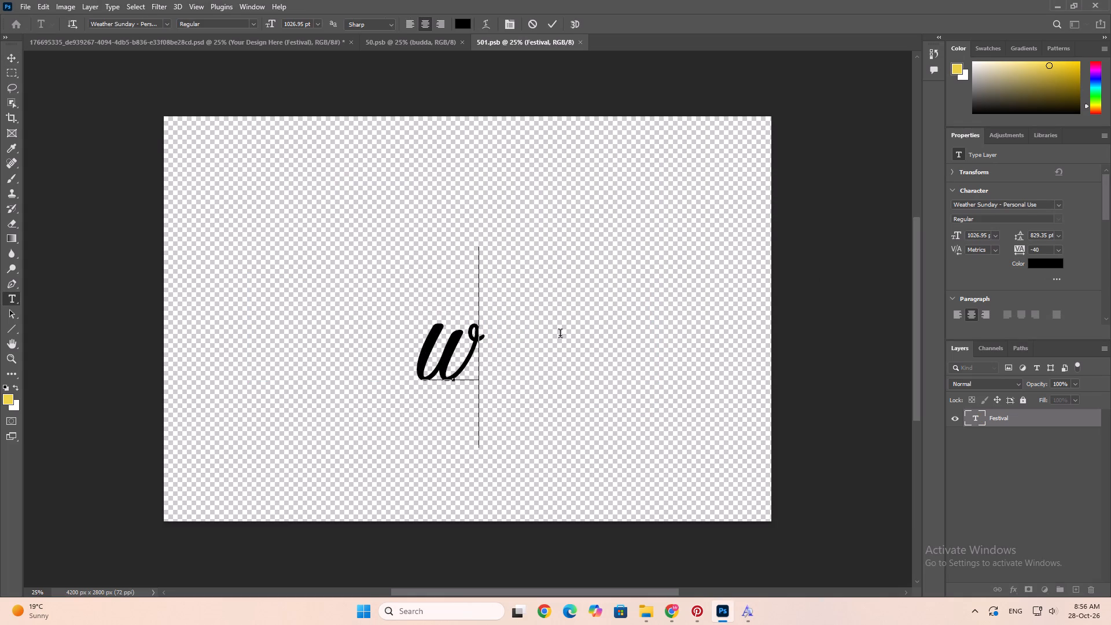
key("BackSpace")
type("me")
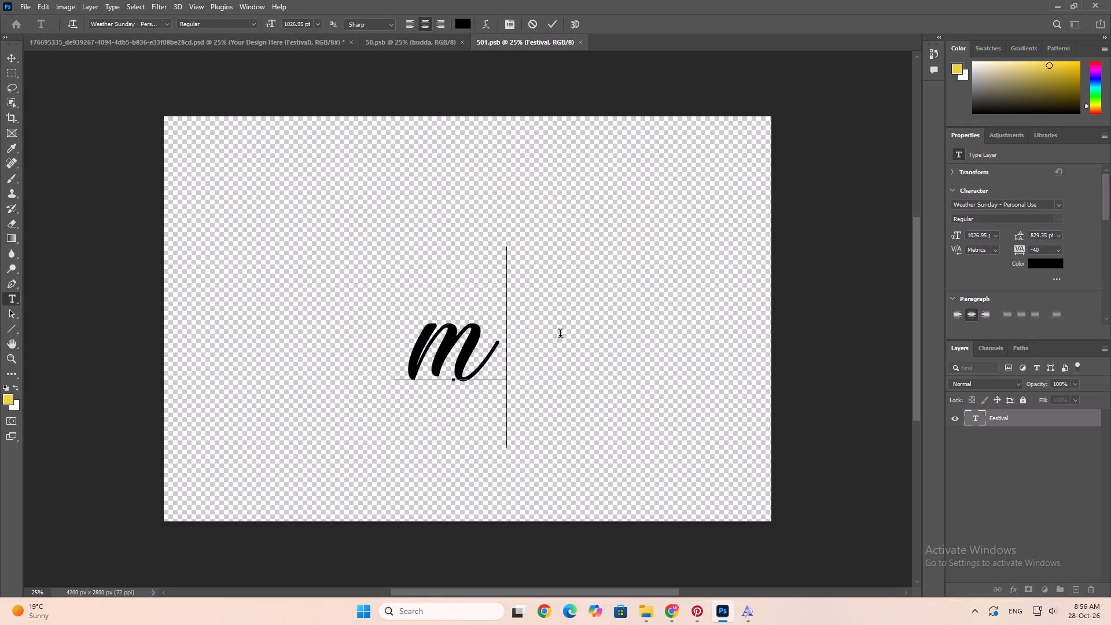
key("l")
key("a")
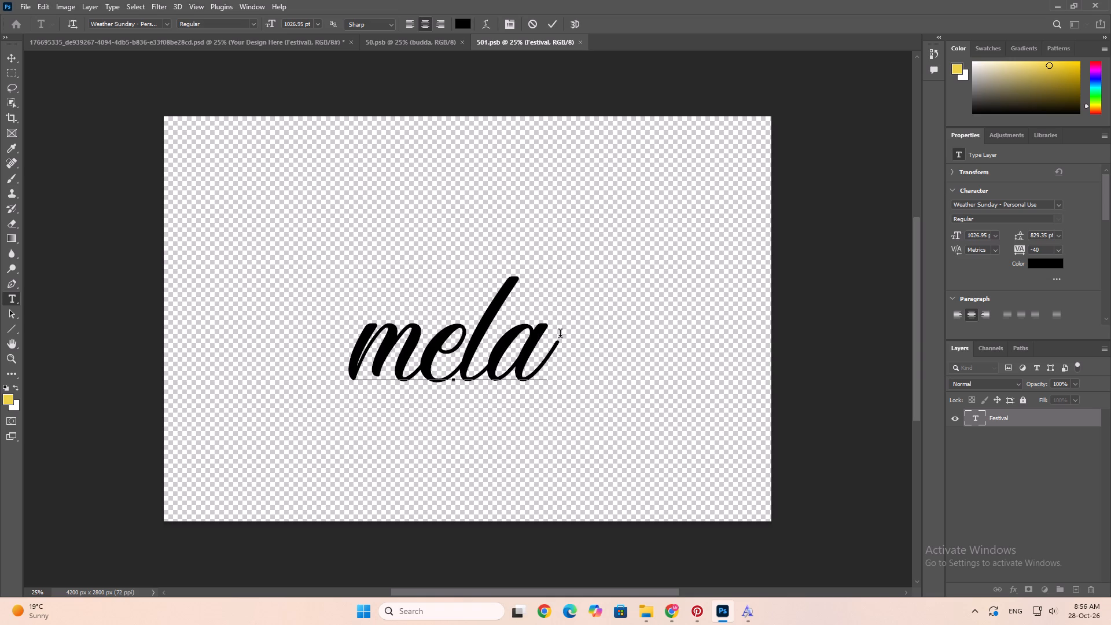
key("ctrl+s")
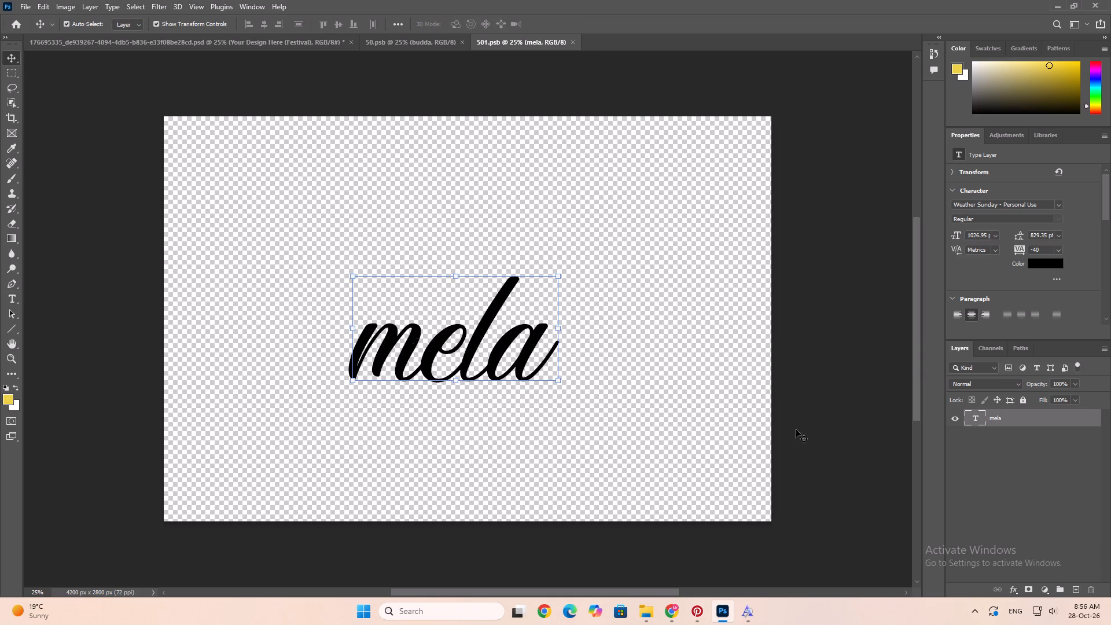
left_click(153, 43)
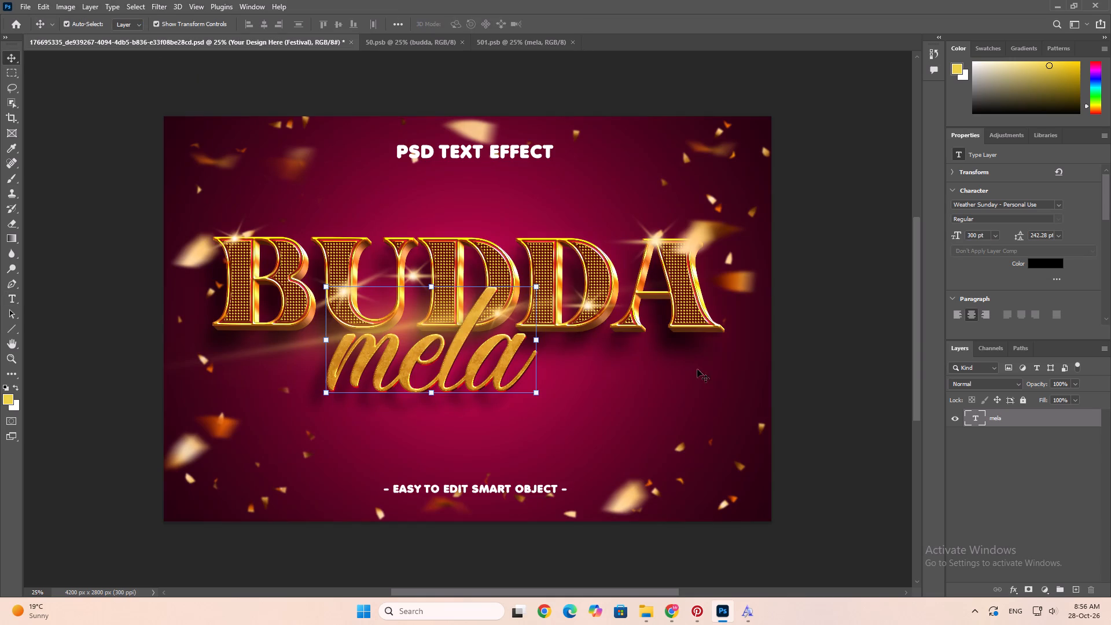
Try to move the mela lettering, shifting the background Light layer 53 px right, undo the last downward shift and deselect.
left_click_drag(459, 363, 471, 365)
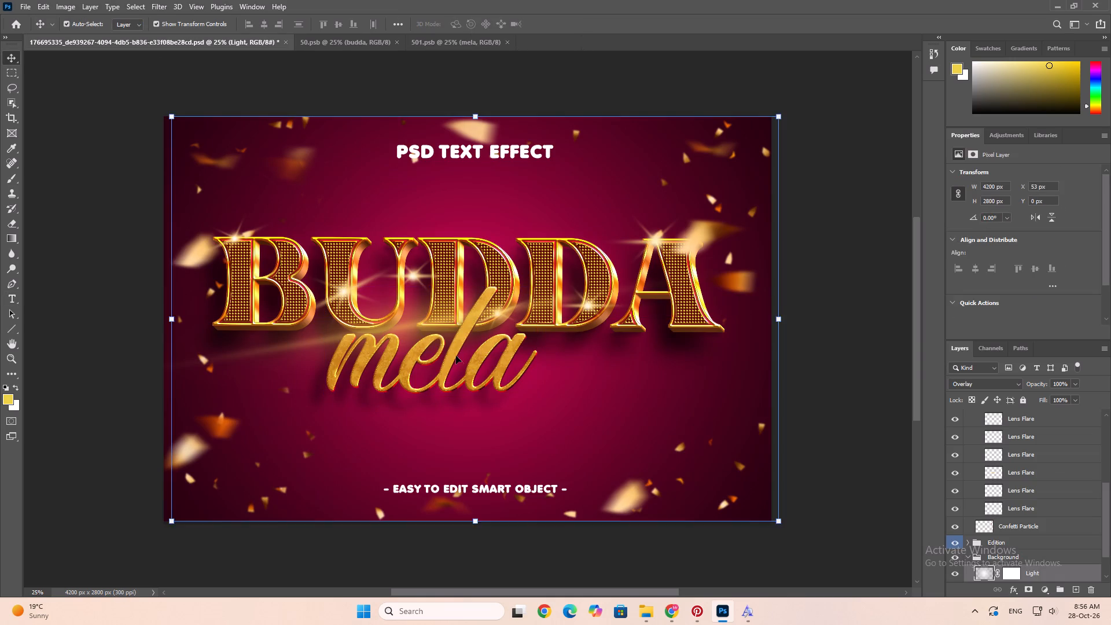
double_click(456, 355)
left_click_drag(455, 362, 455, 388)
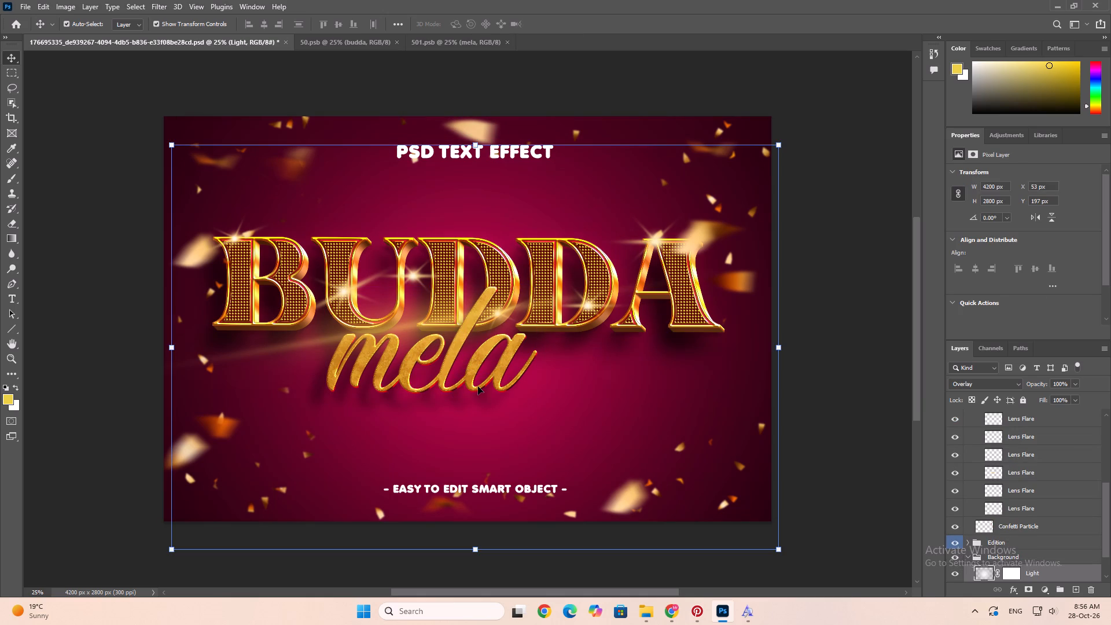
key("ctrl+z")
scroll(873, 461, "up", 5)
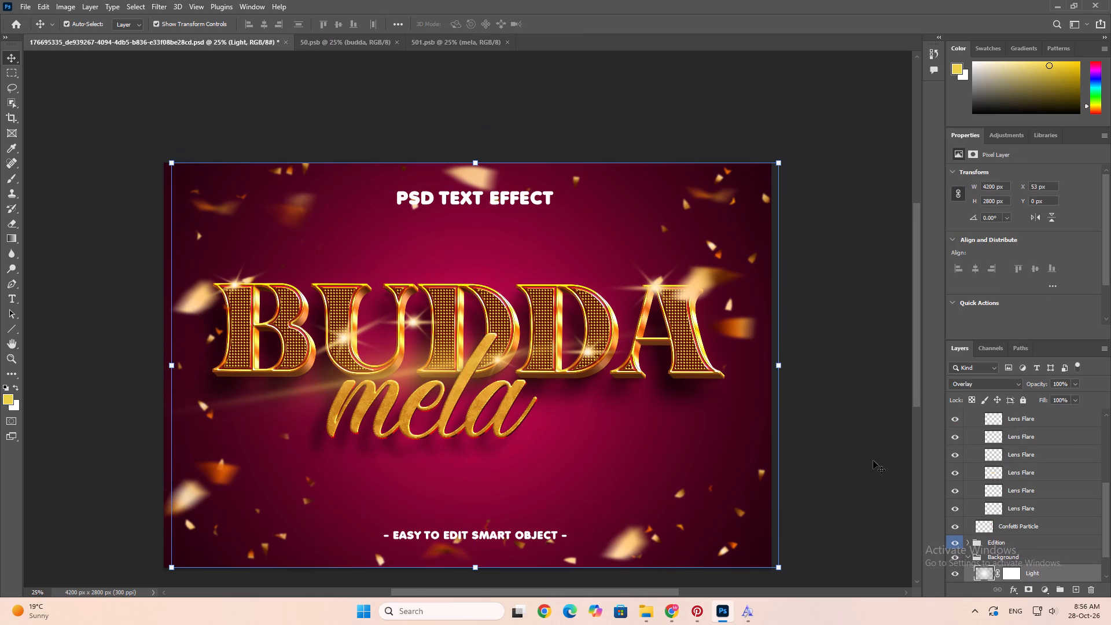
scroll(837, 399, "down", 4)
left_click(849, 336)
Select the Your Design Here (Festival) smart object and nudge it horizontally to X 1115 px.
scroll(925, 446, "up", 5)
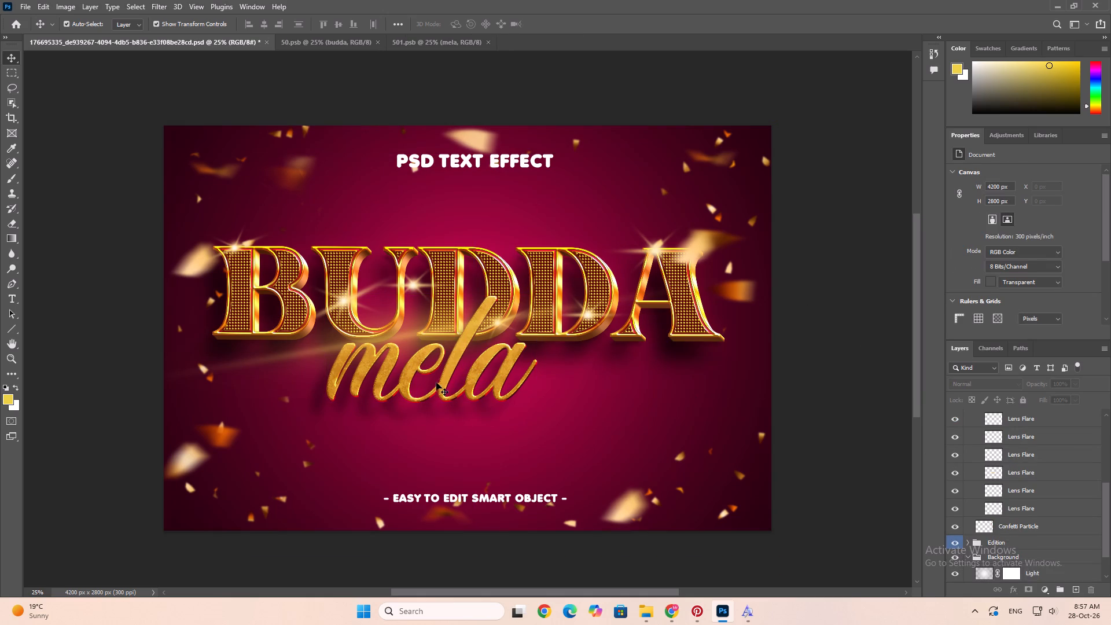
left_click(442, 376)
scroll(1066, 458, "up", 4)
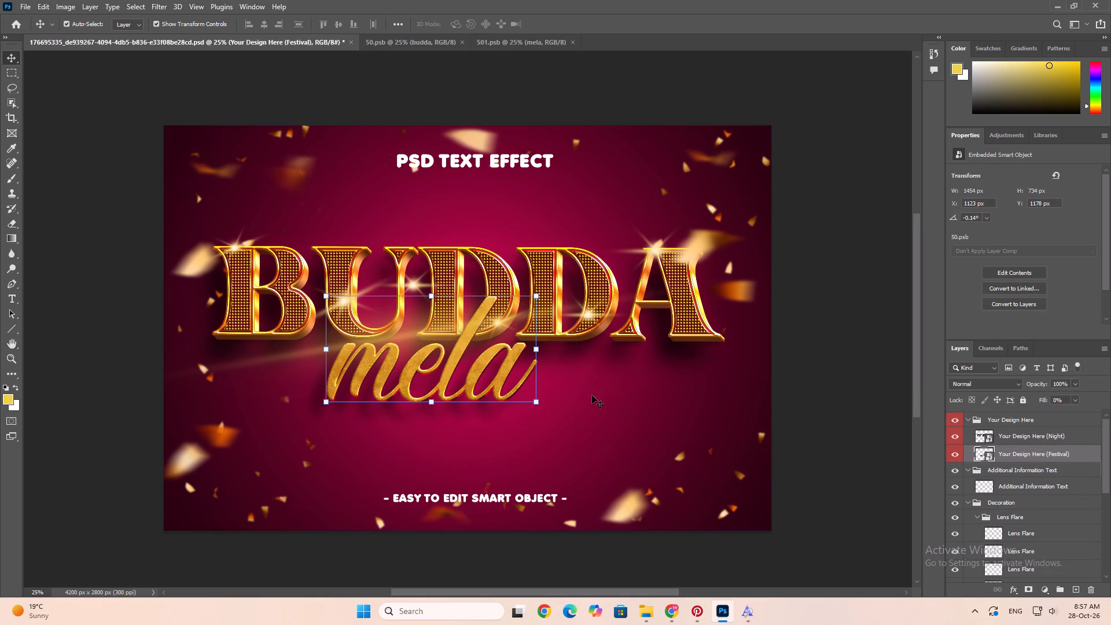
key("Right")
key("Right")
key("Right")
key("Right")
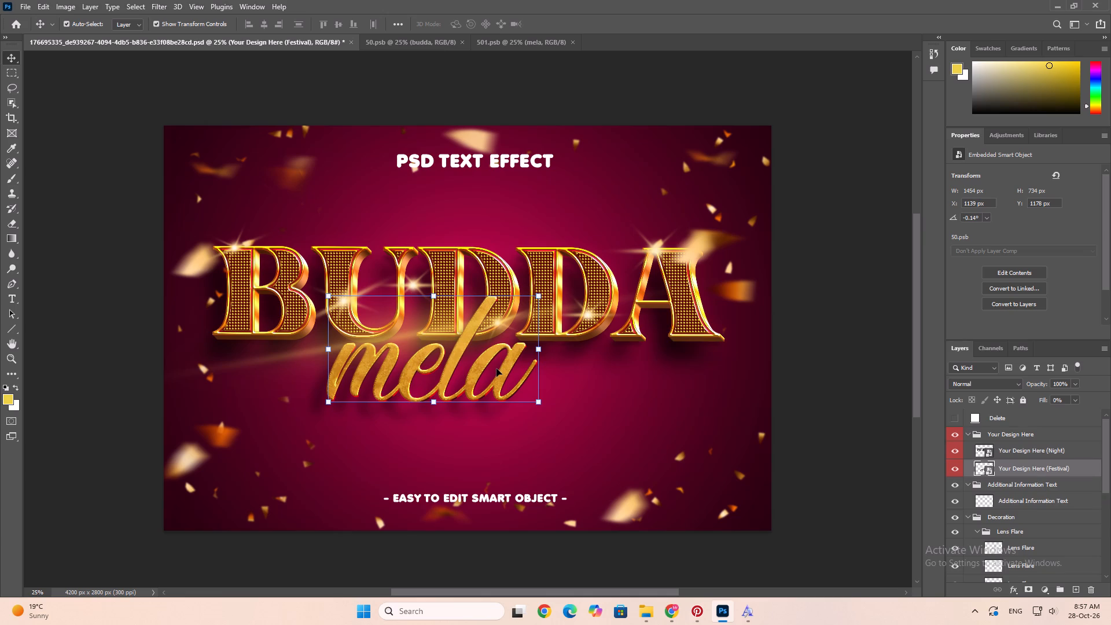
key("Left")
key("Left")
key("Left")
key("Left")
key("Left")
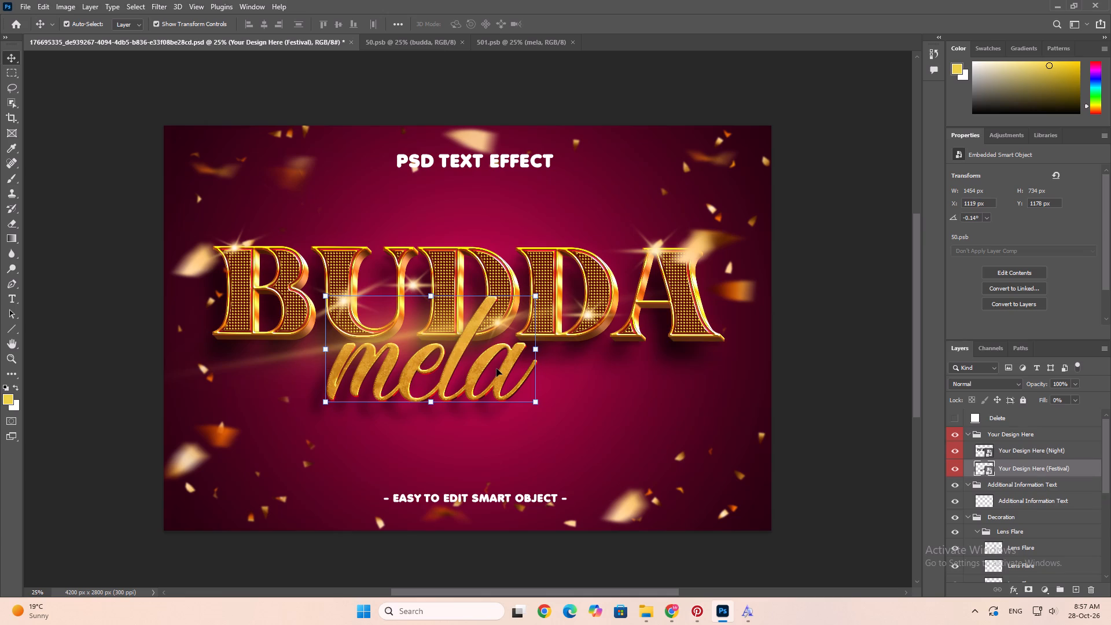
key("Left")
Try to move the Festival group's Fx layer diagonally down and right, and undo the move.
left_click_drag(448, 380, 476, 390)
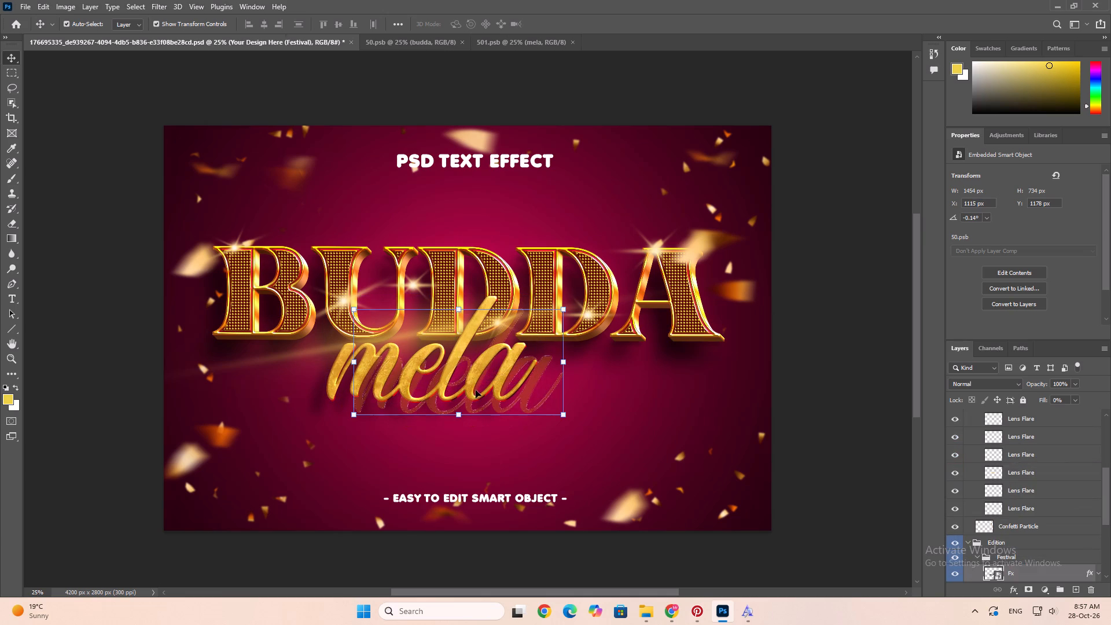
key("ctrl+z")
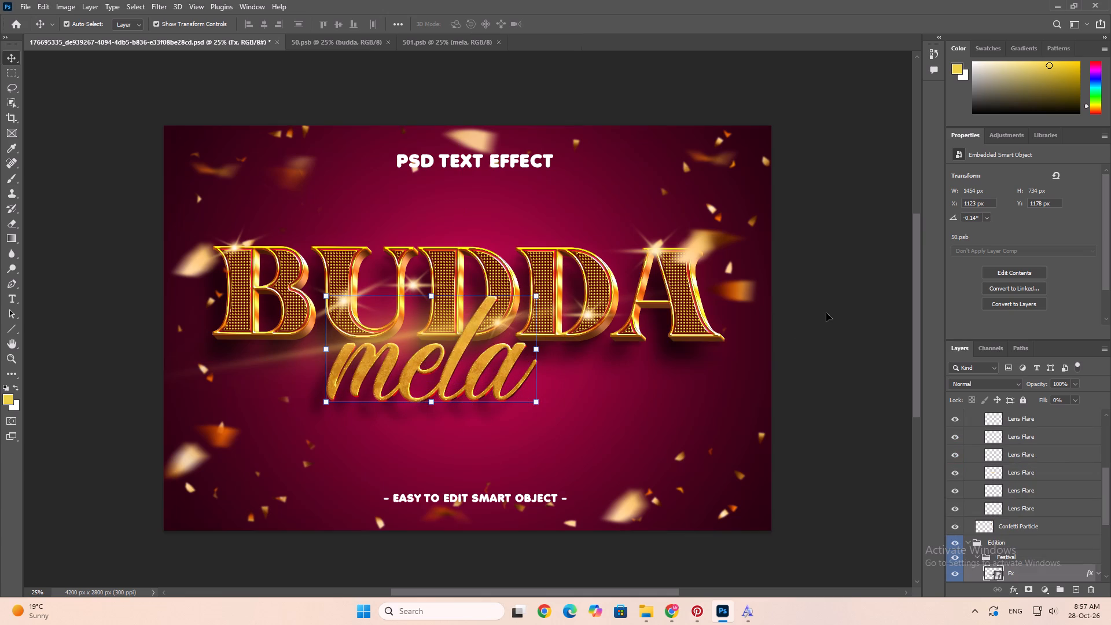
Delete the Additional Information Text layer that holds the "PSD Text Effect" heading and the caption below the lettering.
left_click(826, 313)
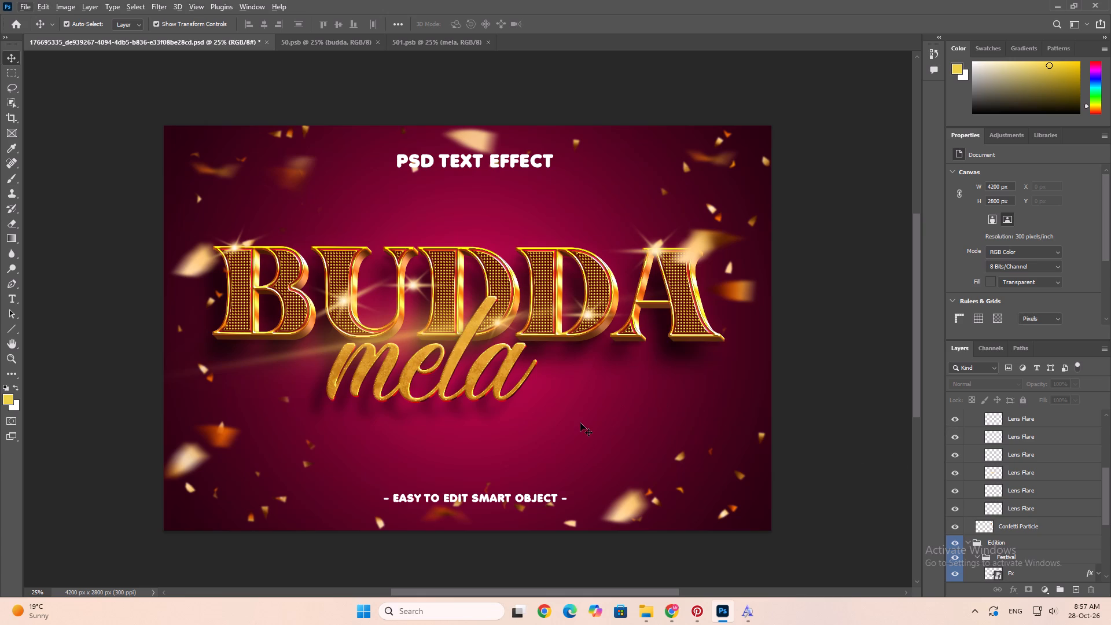
scroll(973, 464, "up", 2)
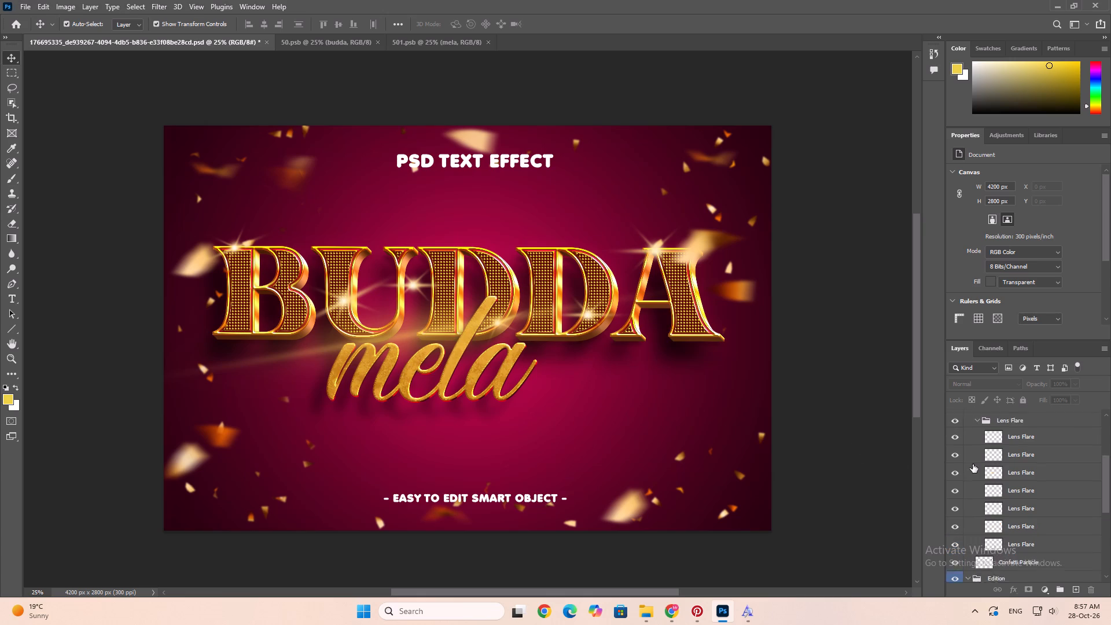
scroll(973, 464, "up", 15)
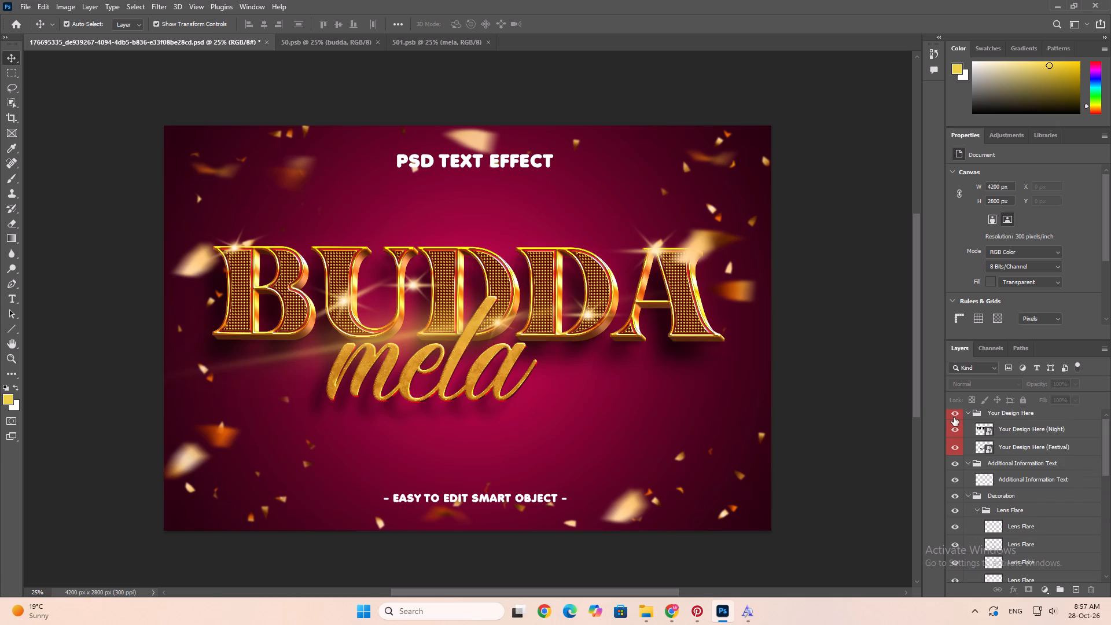
left_click(954, 417)
left_click(954, 417)
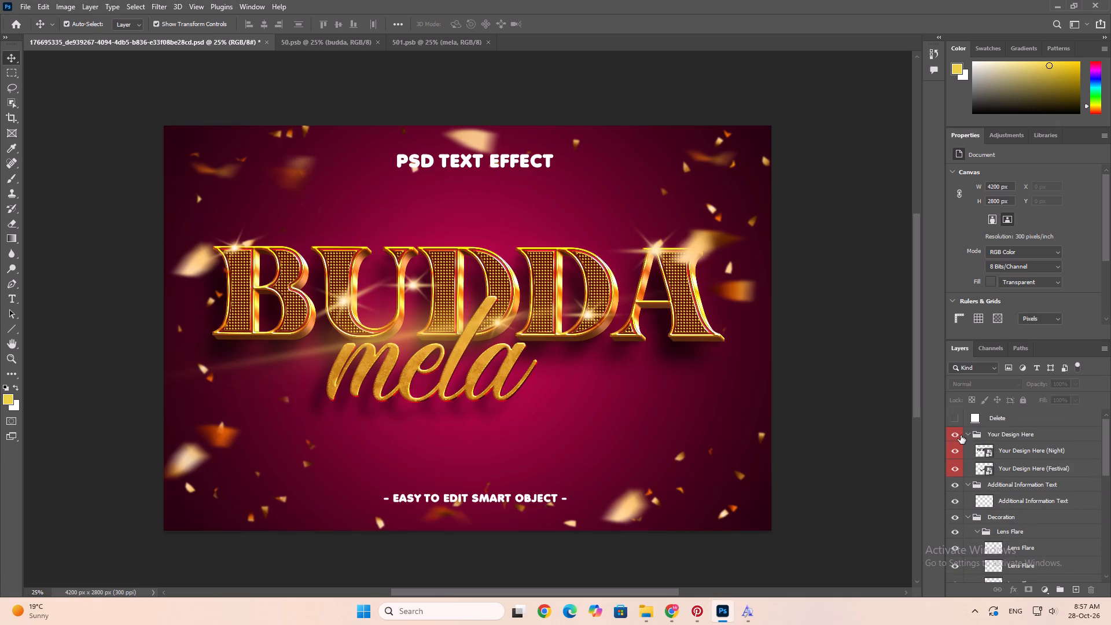
left_click(958, 505)
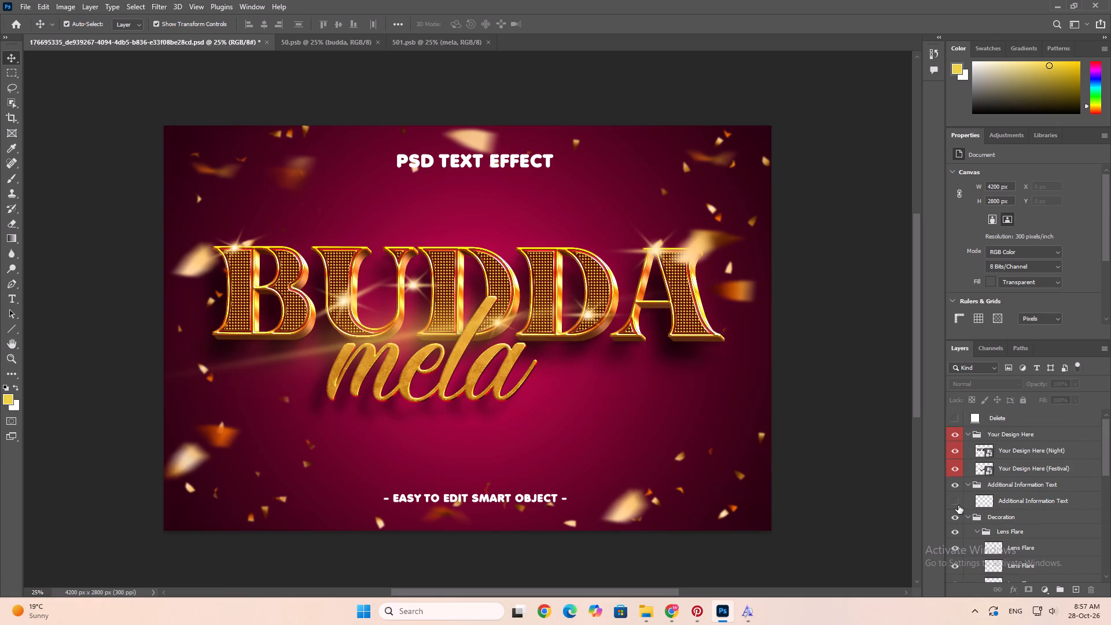
left_click(958, 505)
left_click(958, 505)
left_click(958, 505)
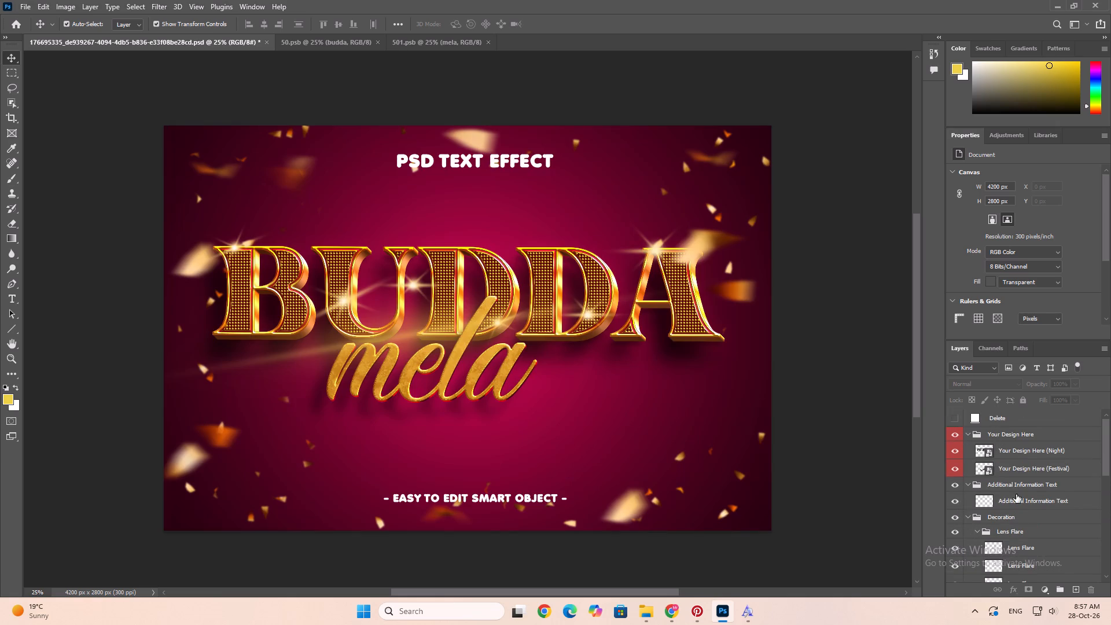
left_click(1021, 501)
key("Delete")
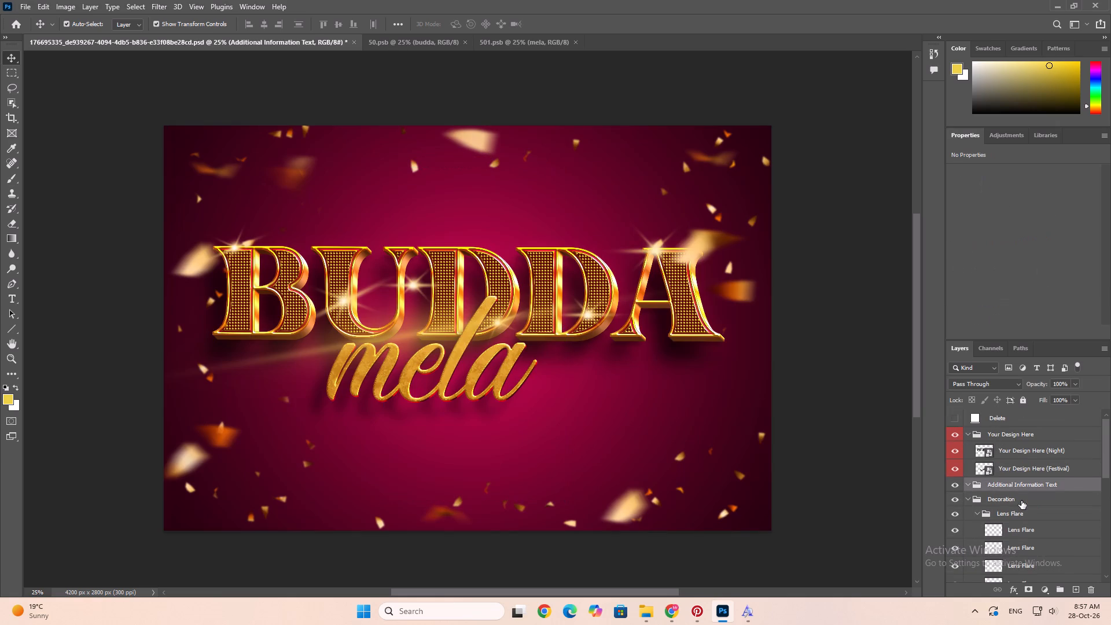
Toggle the visibility of the Lens Flare group, its first layer and the Night group to check what each contributes.
left_click(959, 513)
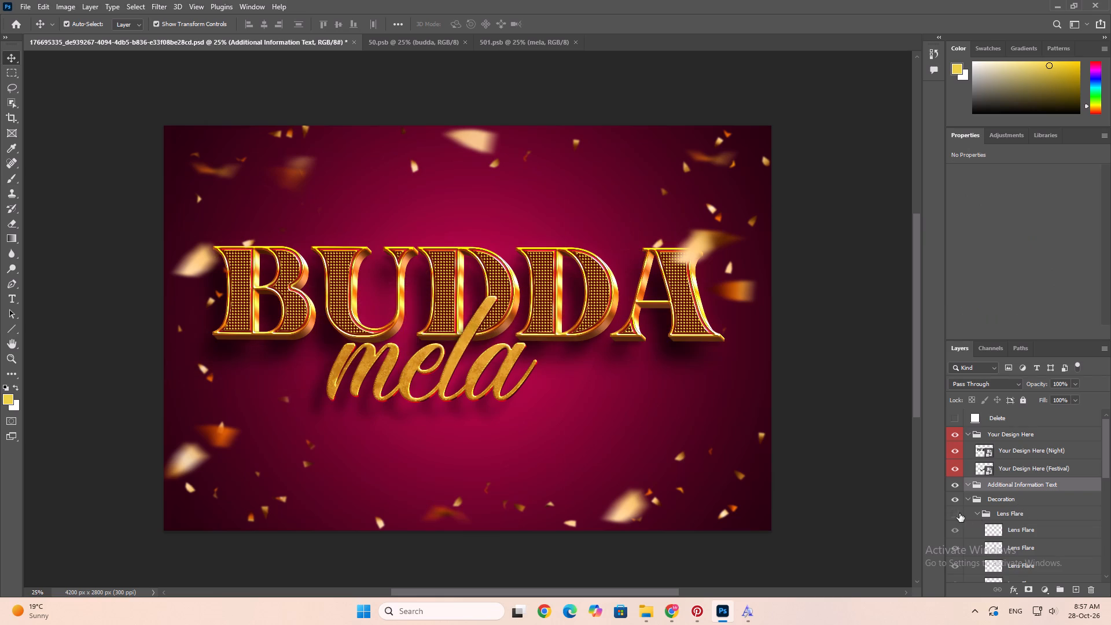
left_click(959, 513)
left_click(959, 513)
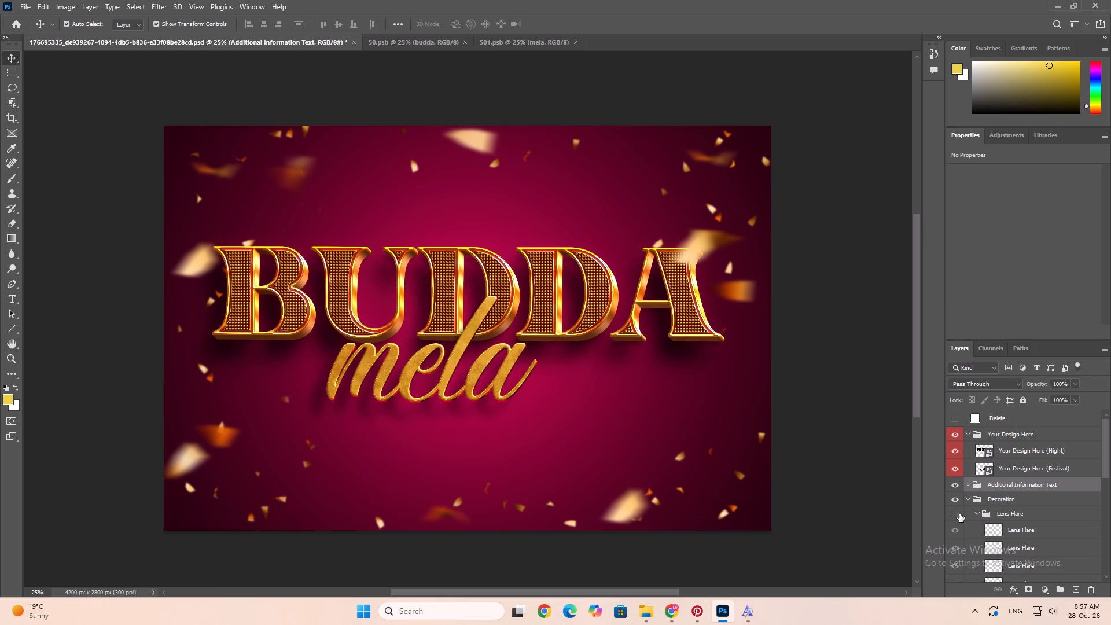
left_click(959, 513)
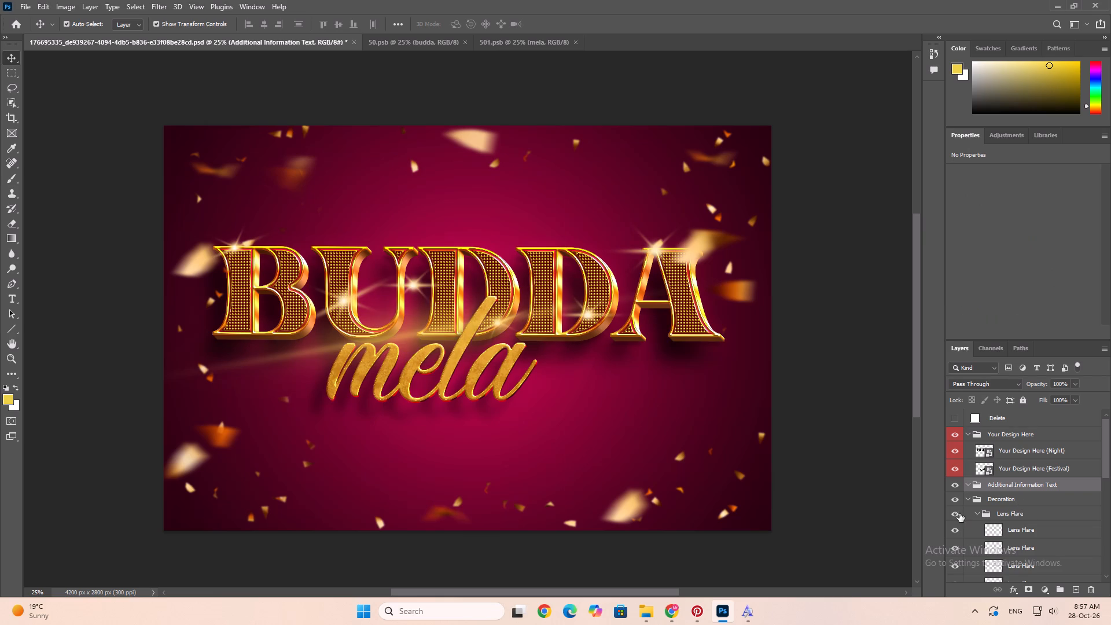
left_click(960, 528)
left_click(960, 528)
scroll(960, 528, "down", 20)
scroll(960, 528, "down", 1)
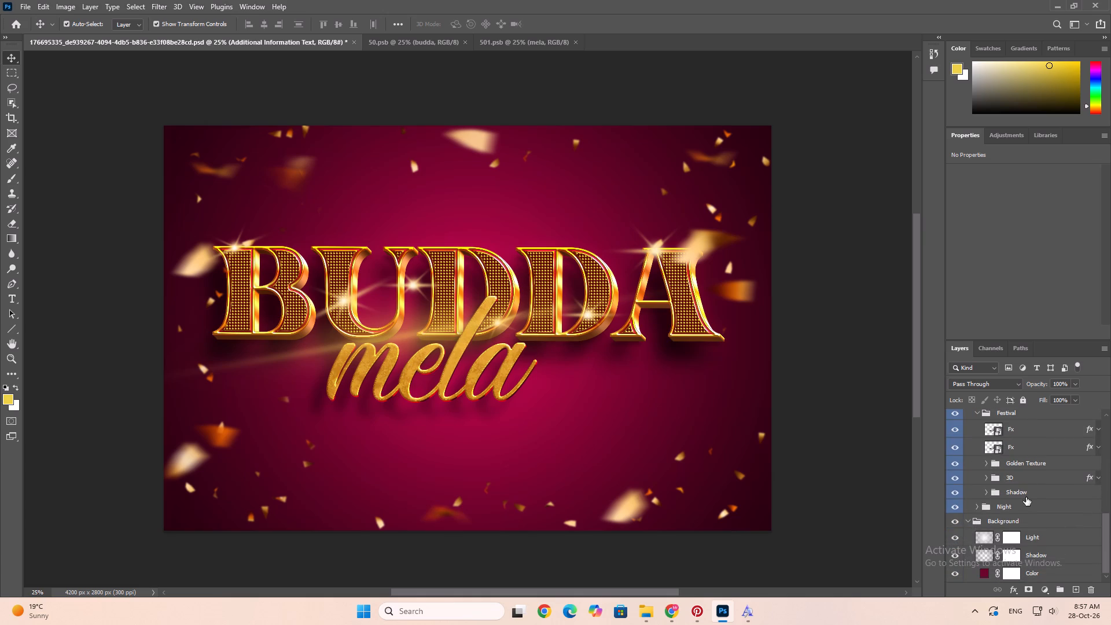
left_click(954, 510)
left_click(954, 510)
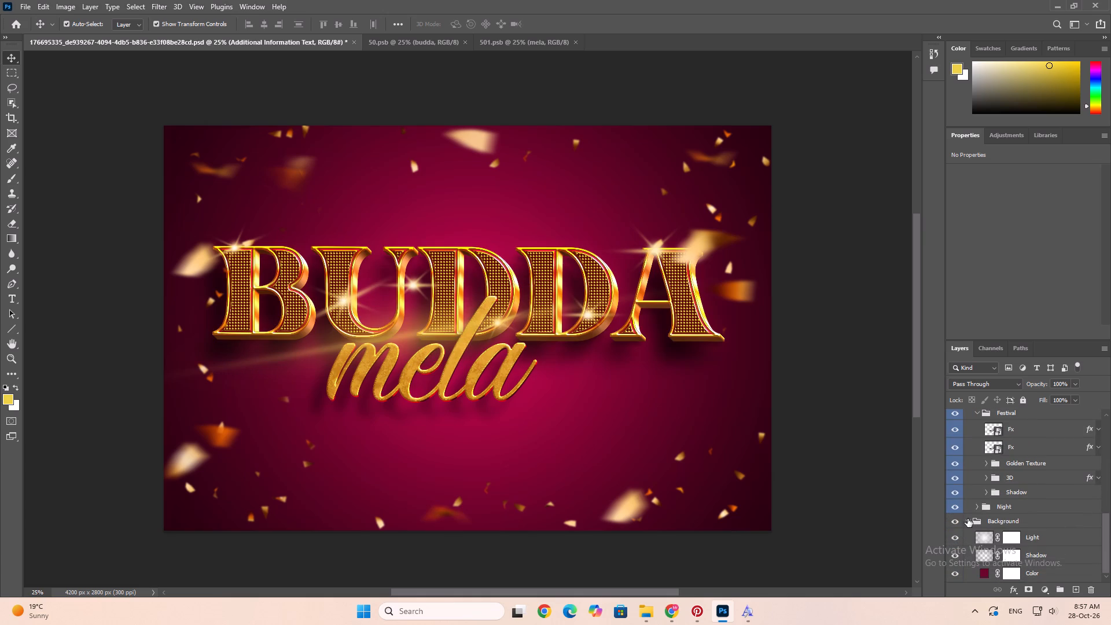
Toggle the visibility of the Background group and its Light and Shadow layers to check their effect on the backdrop.
left_click(957, 524)
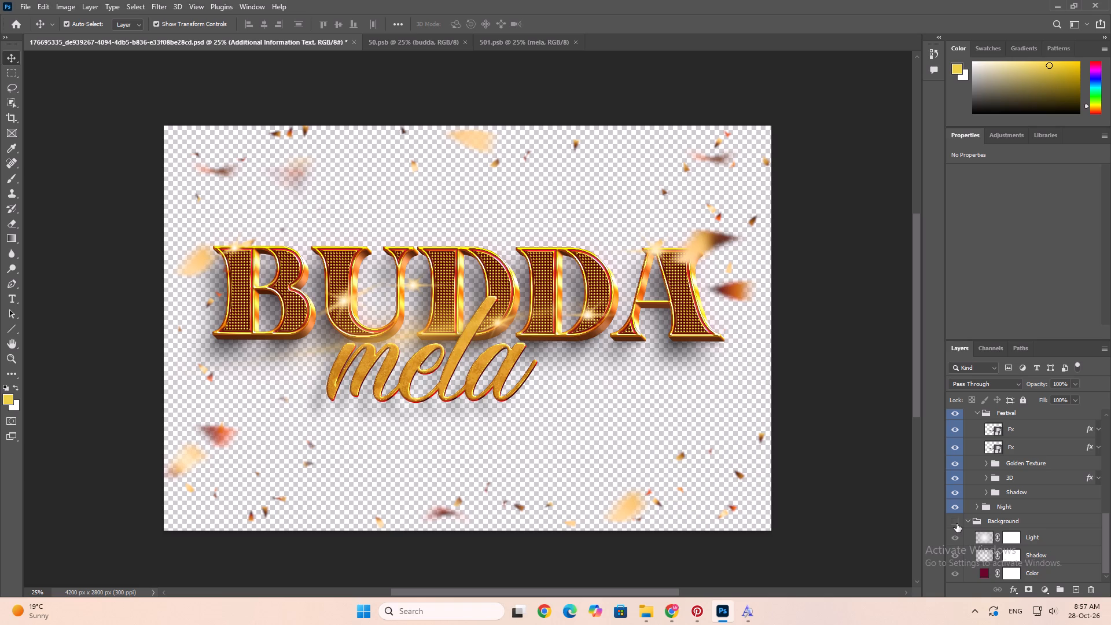
left_click(957, 524)
left_click(957, 524)
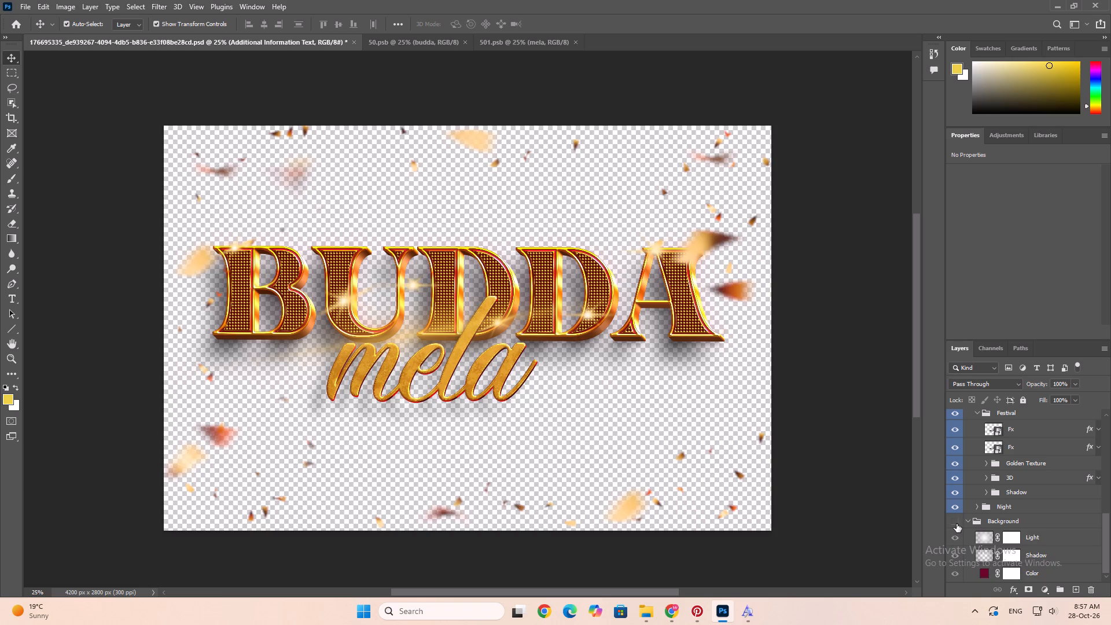
left_click(957, 524)
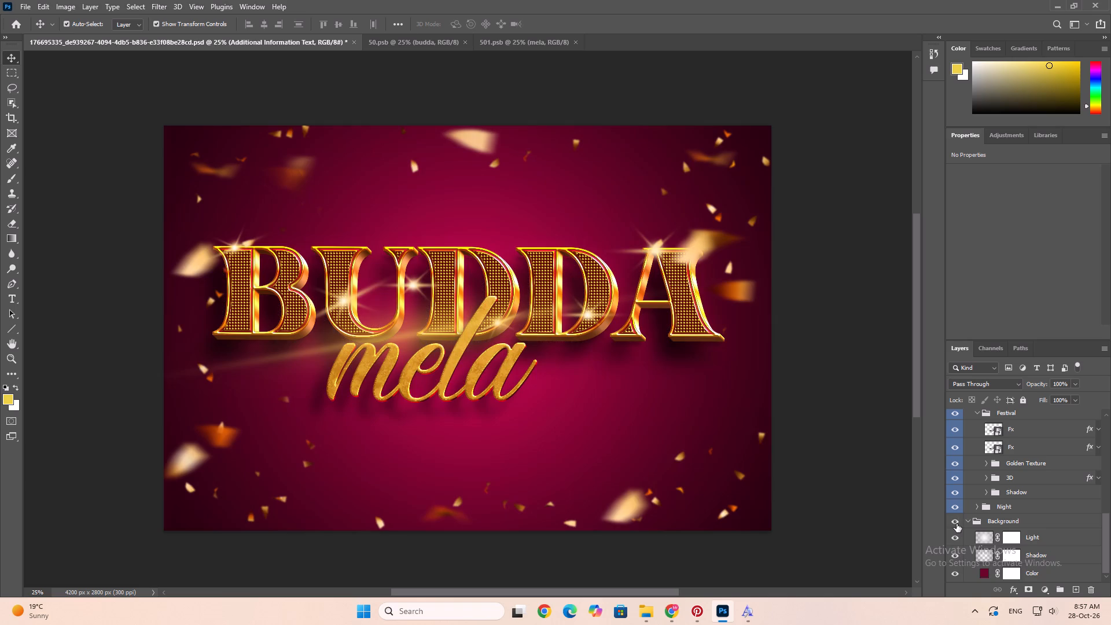
left_click(958, 537)
left_click(958, 537)
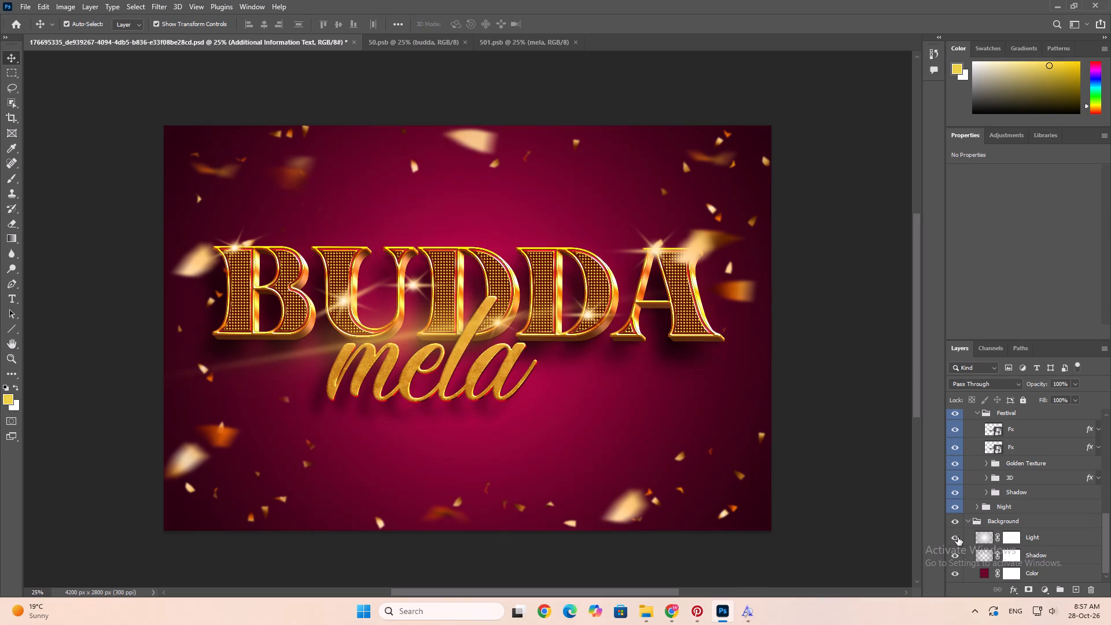
left_click(958, 537)
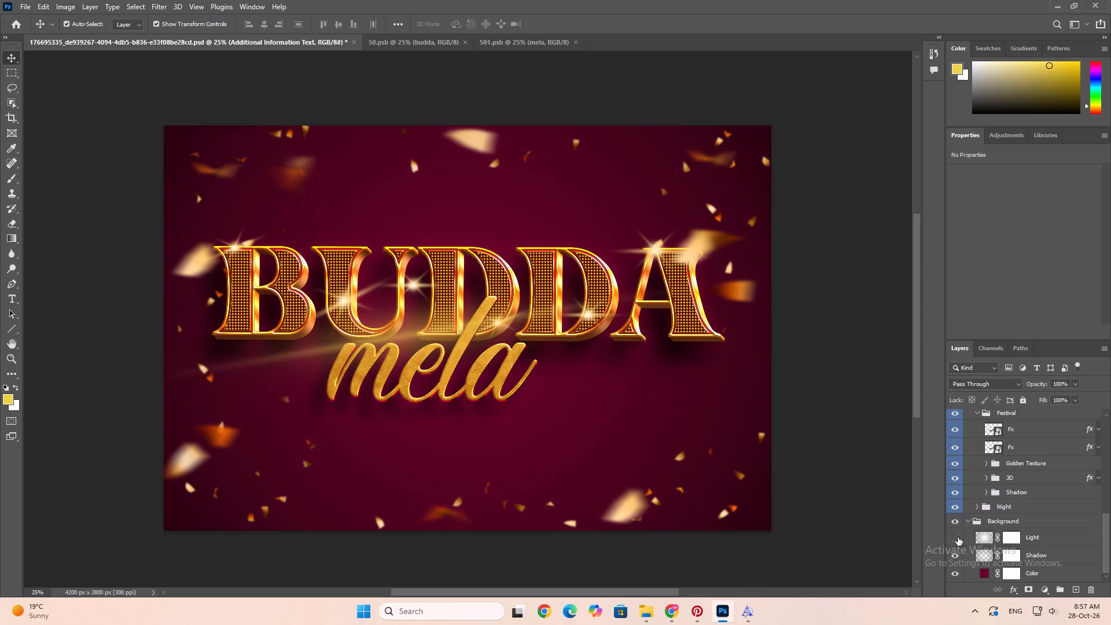
left_click(958, 537)
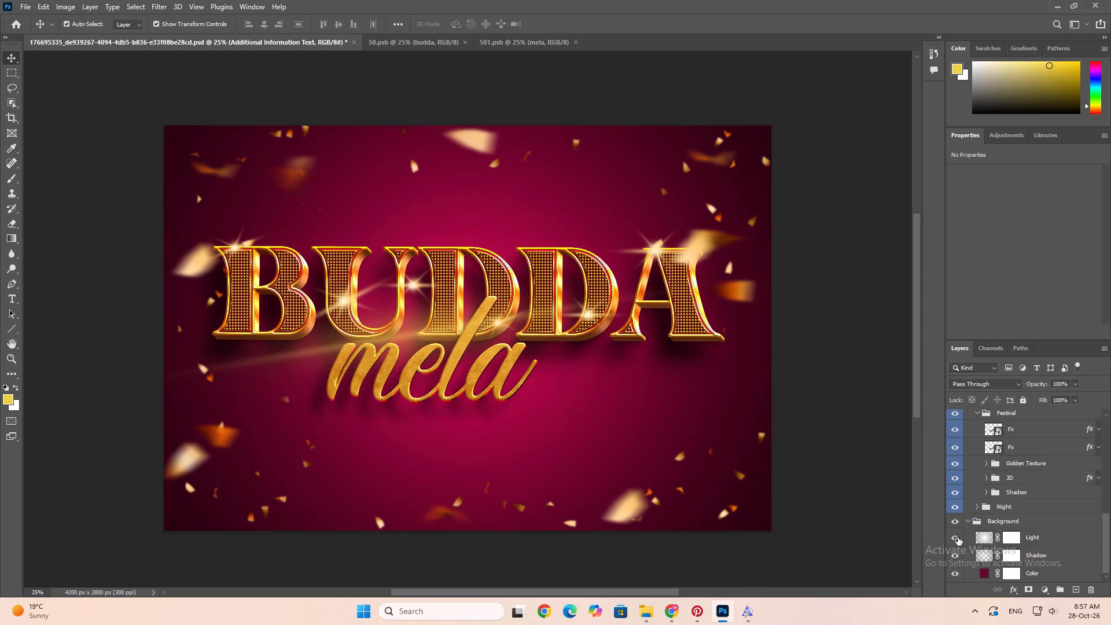
left_click(955, 559)
left_click(955, 559)
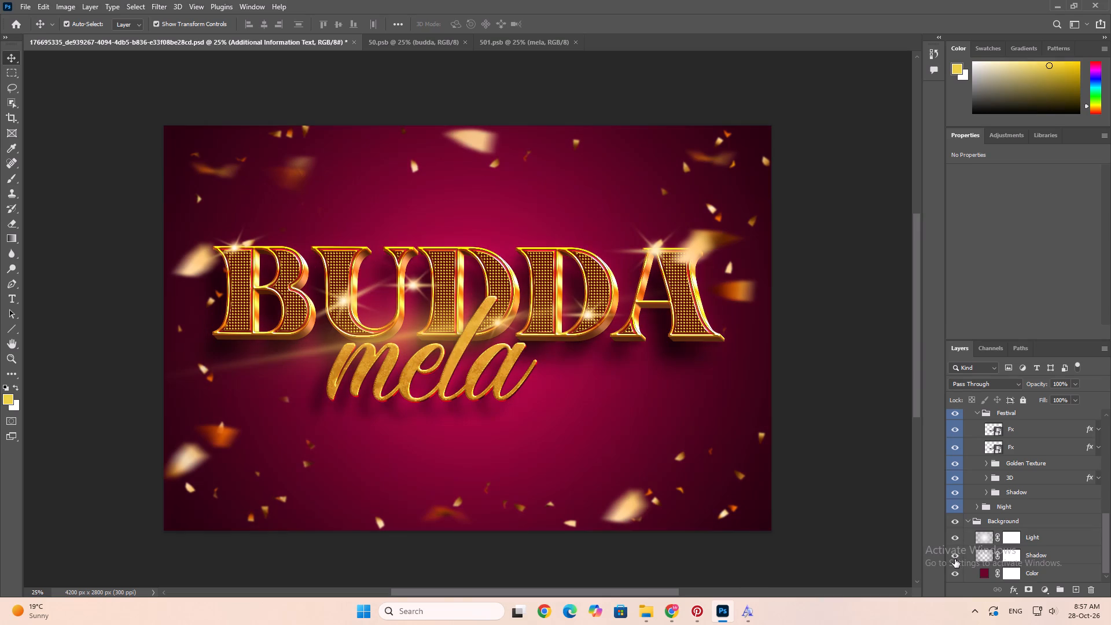
Hide the Color, Shadow and Light layers in the Background group and deselect all layers.
left_click(952, 576)
left_click(953, 554)
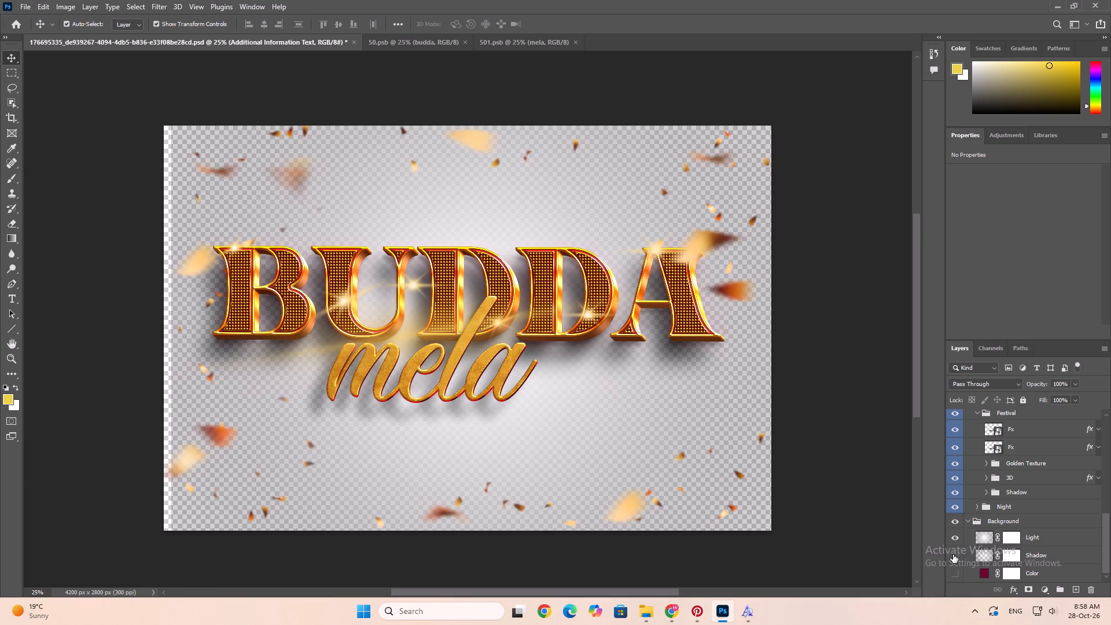
left_click(956, 538)
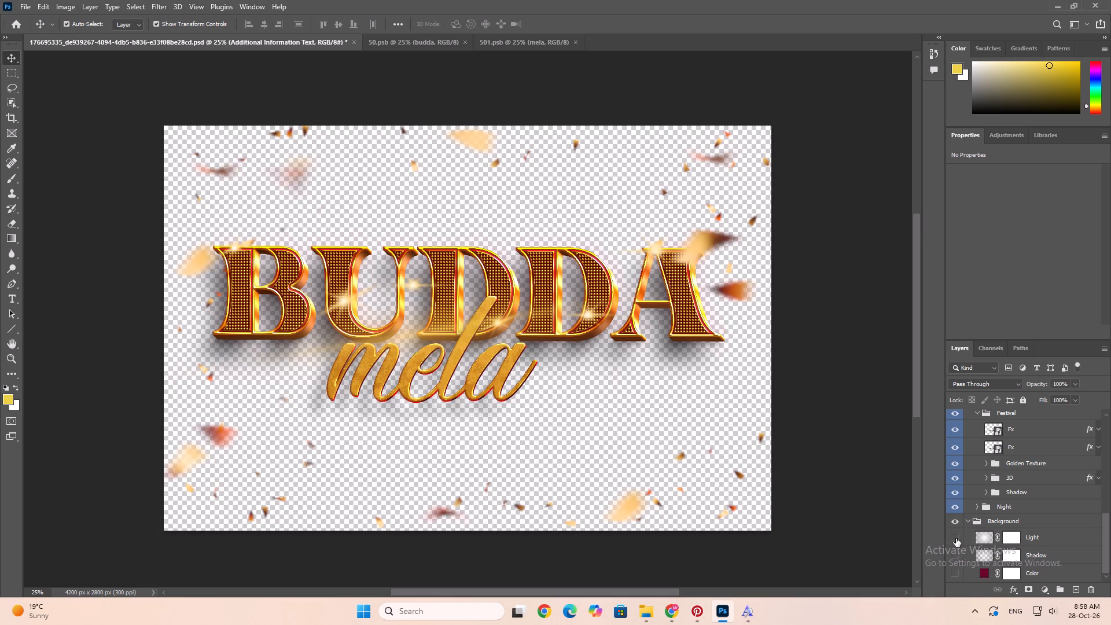
left_click(724, 481)
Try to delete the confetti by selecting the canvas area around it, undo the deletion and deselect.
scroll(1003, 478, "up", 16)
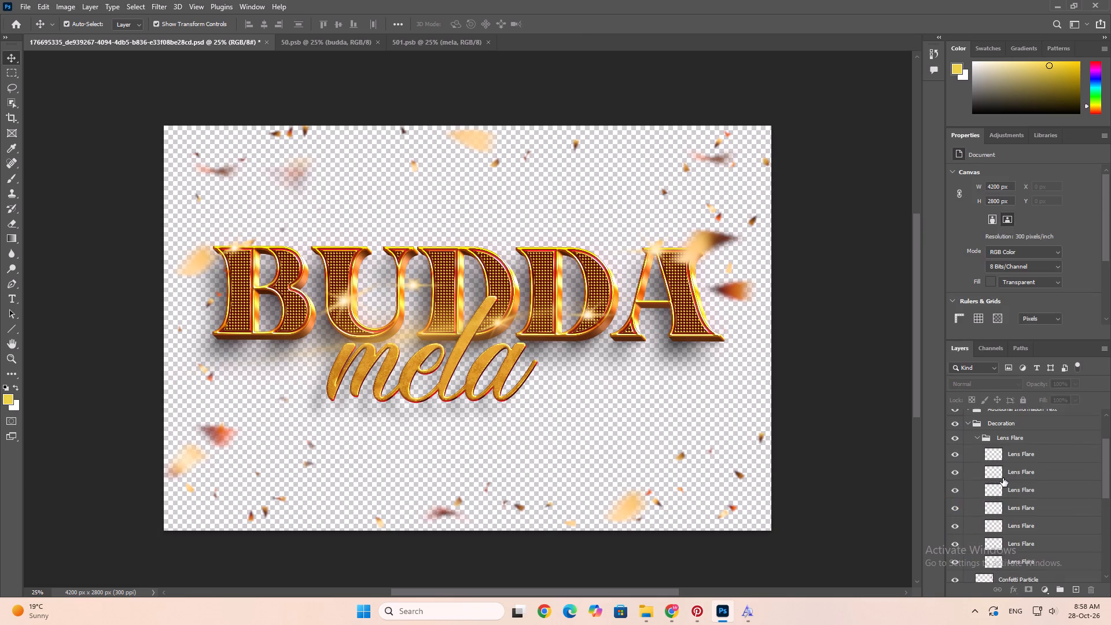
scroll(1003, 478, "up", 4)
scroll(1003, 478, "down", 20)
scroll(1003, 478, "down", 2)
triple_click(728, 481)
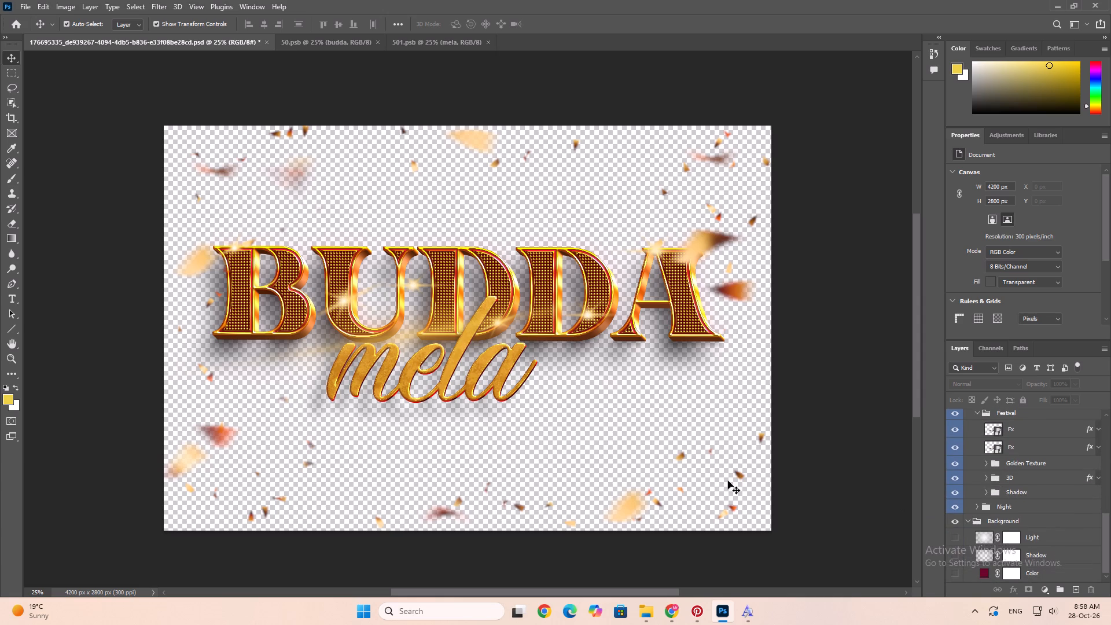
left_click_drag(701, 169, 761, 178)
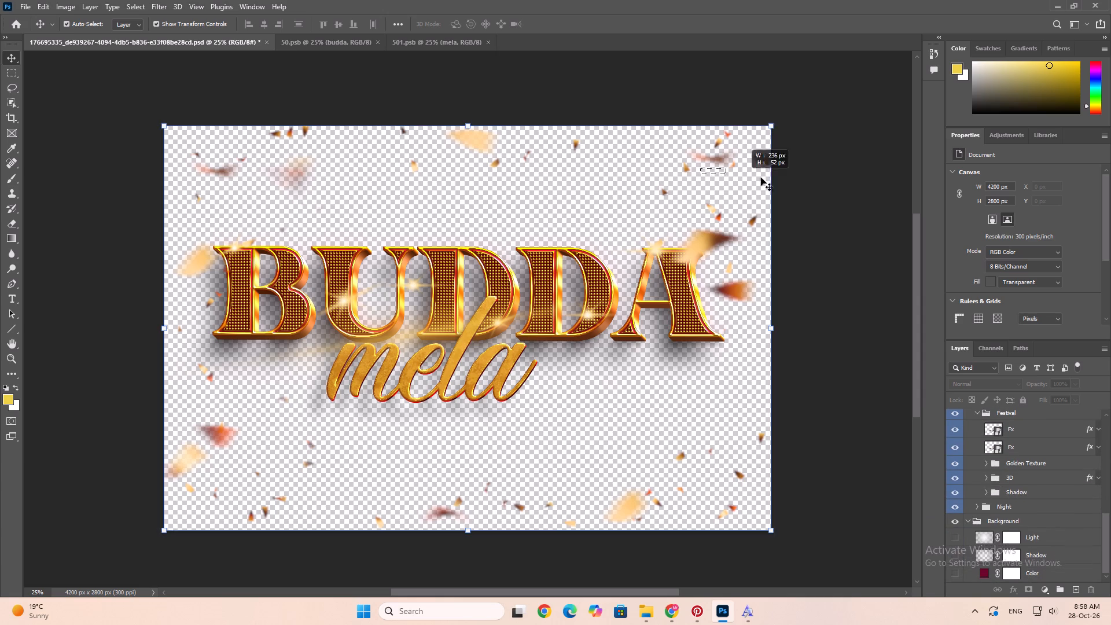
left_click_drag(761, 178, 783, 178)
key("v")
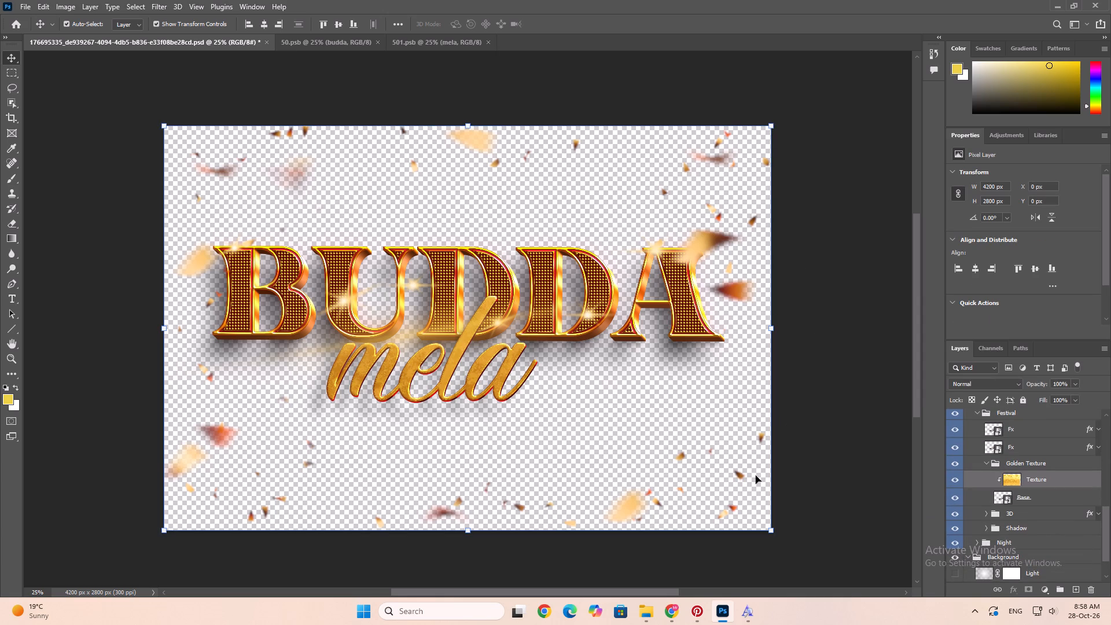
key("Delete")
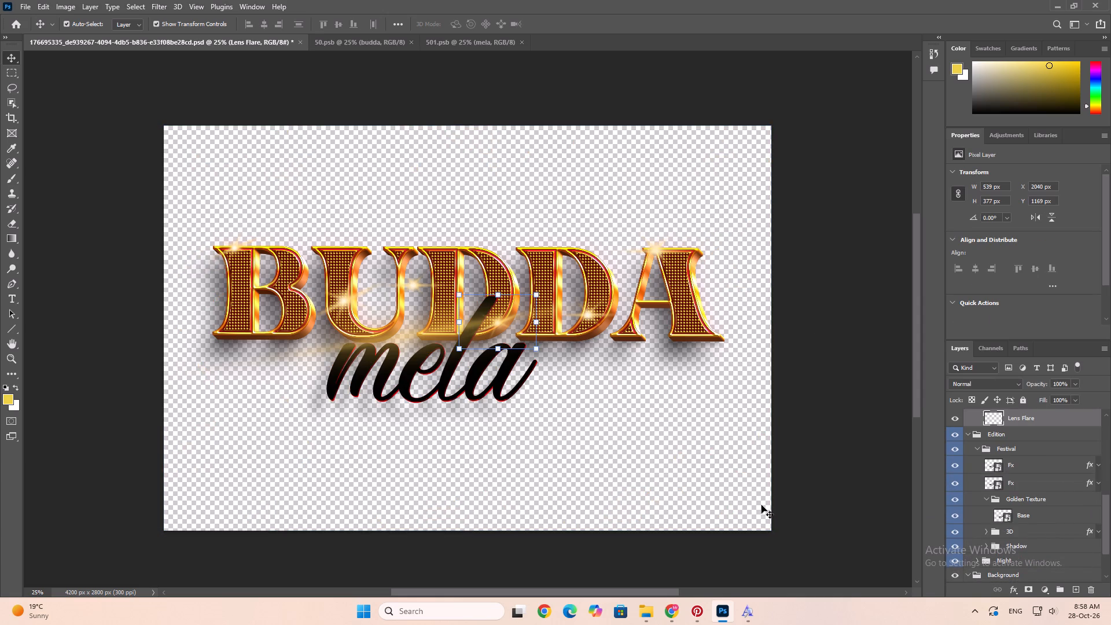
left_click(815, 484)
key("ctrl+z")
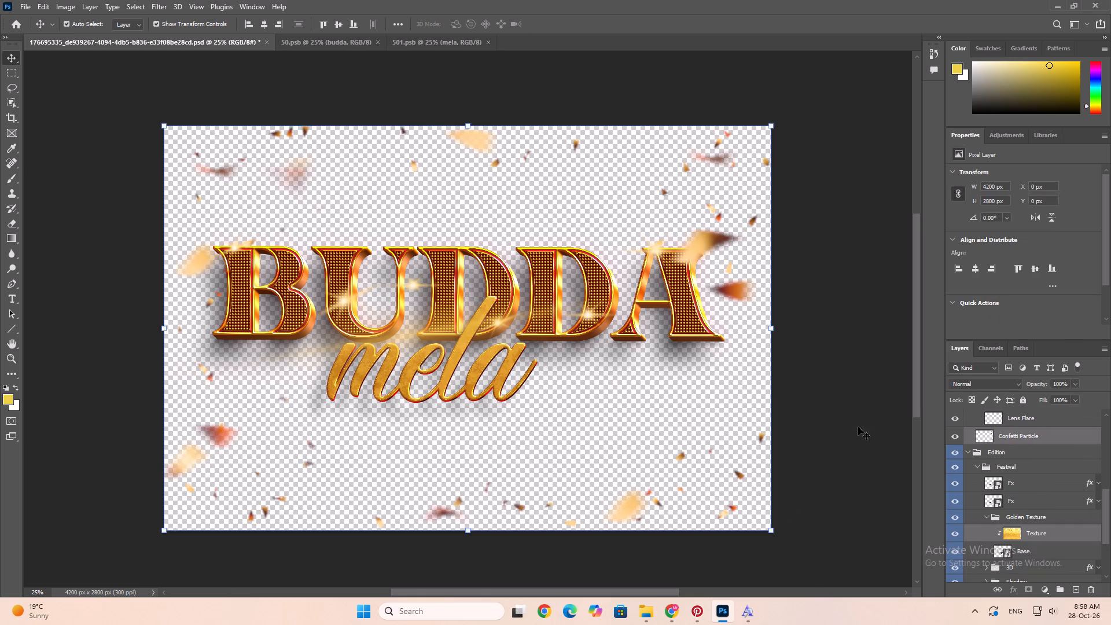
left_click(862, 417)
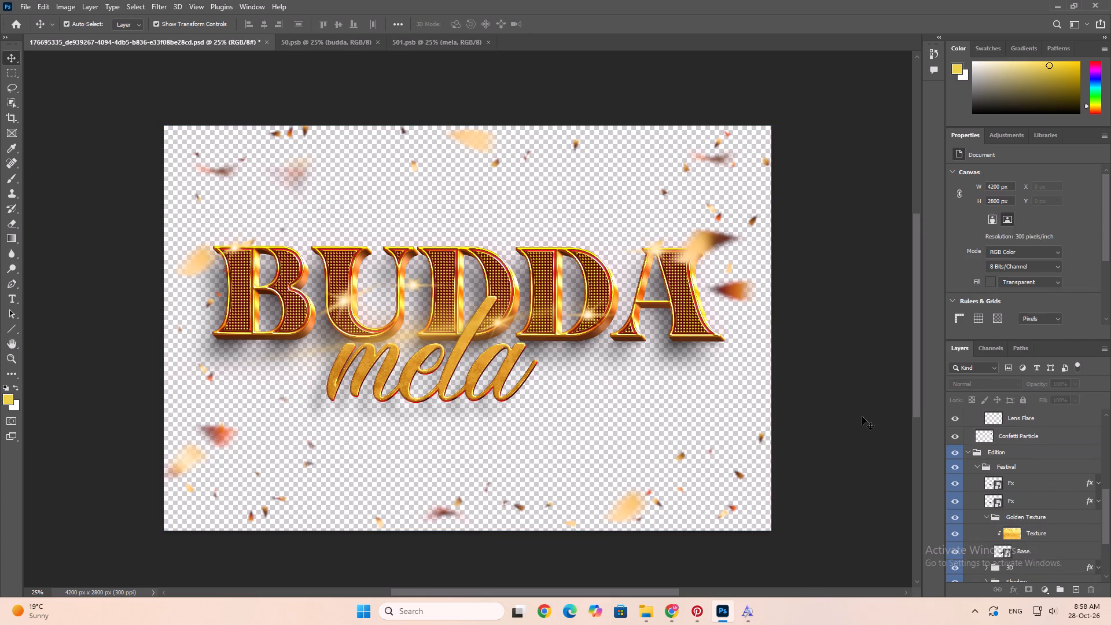
Collapse the Additional Information Text group and toggle its visibility off and on to check it.
scroll(1029, 516, "up", 1)
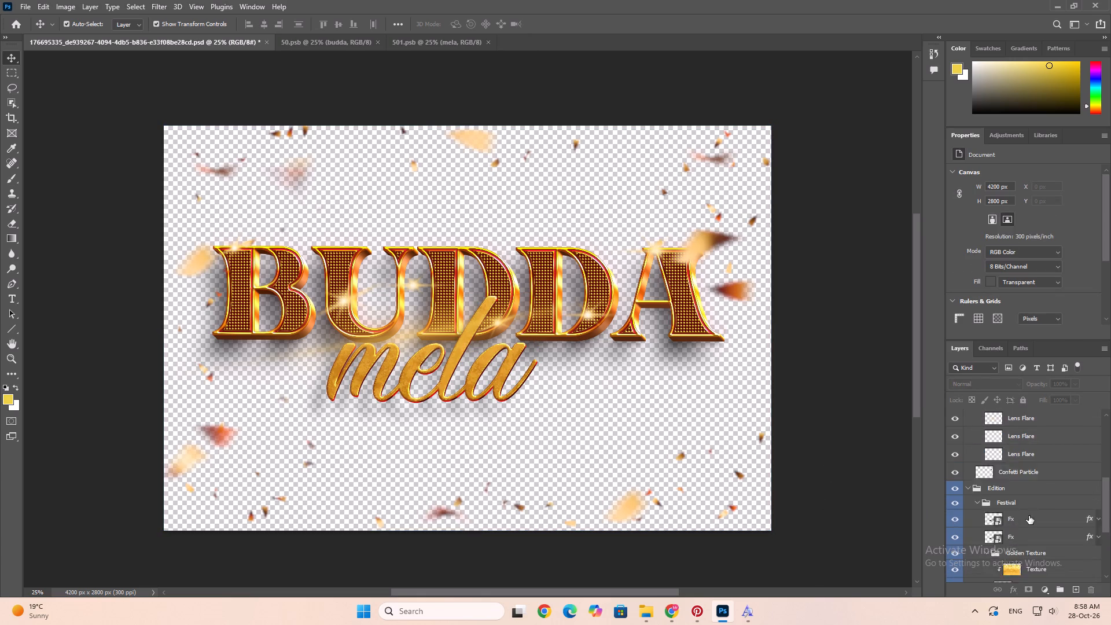
scroll(1029, 516, "up", 17)
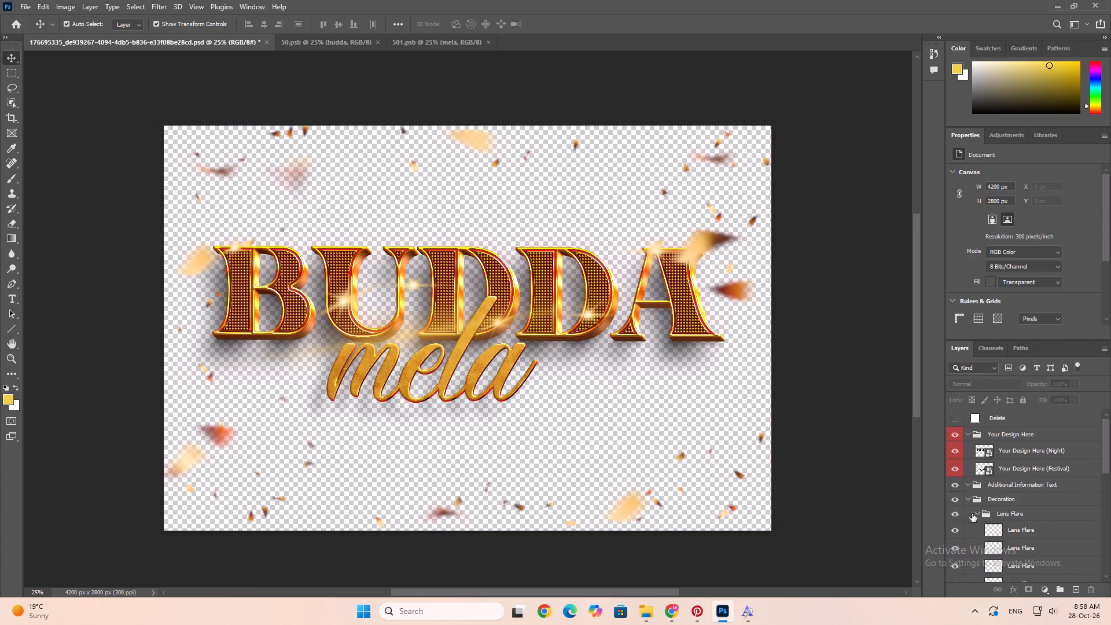
left_click(970, 486)
left_click(967, 484)
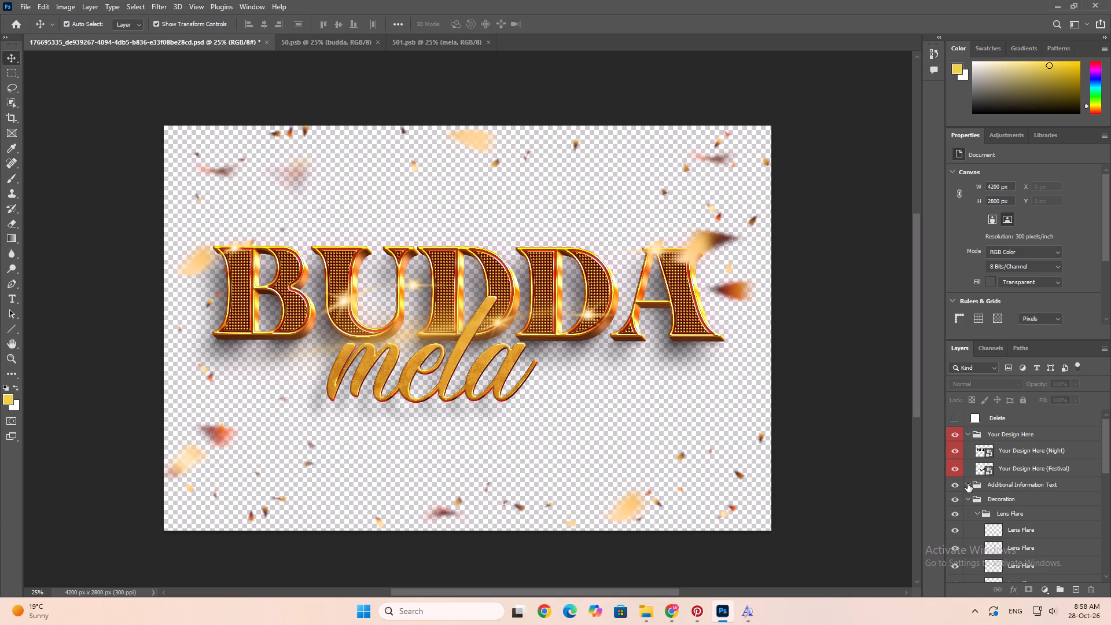
left_click(967, 484)
left_click(955, 488)
left_click(955, 488)
Toggle the visibility of individual Lens Flare layers in the Decoration group to check what each contributes.
left_click(955, 532)
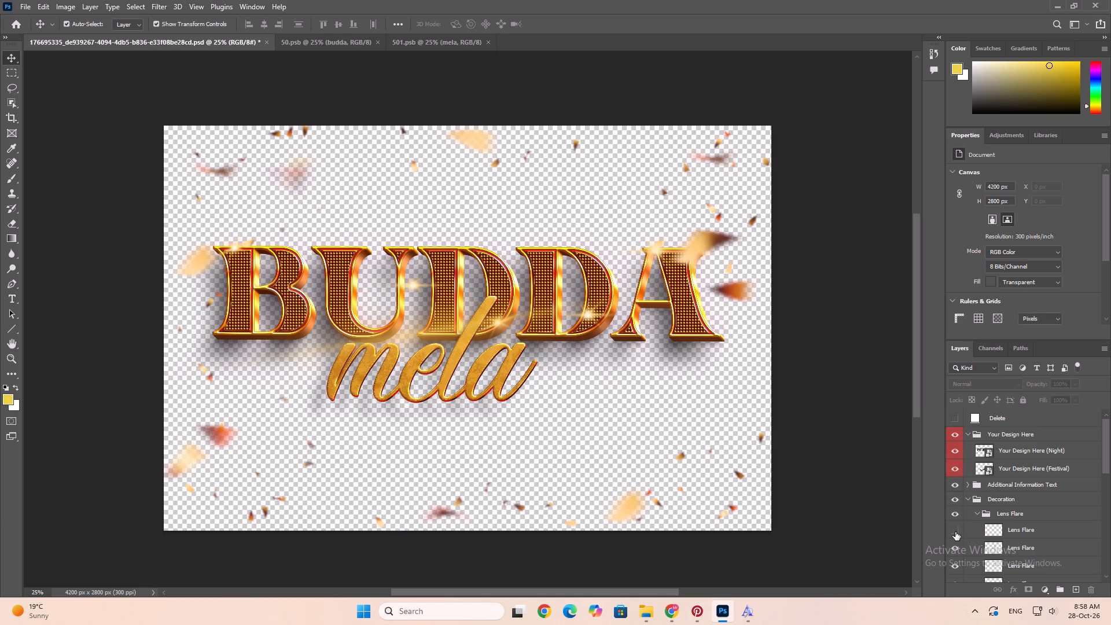
left_click(955, 532)
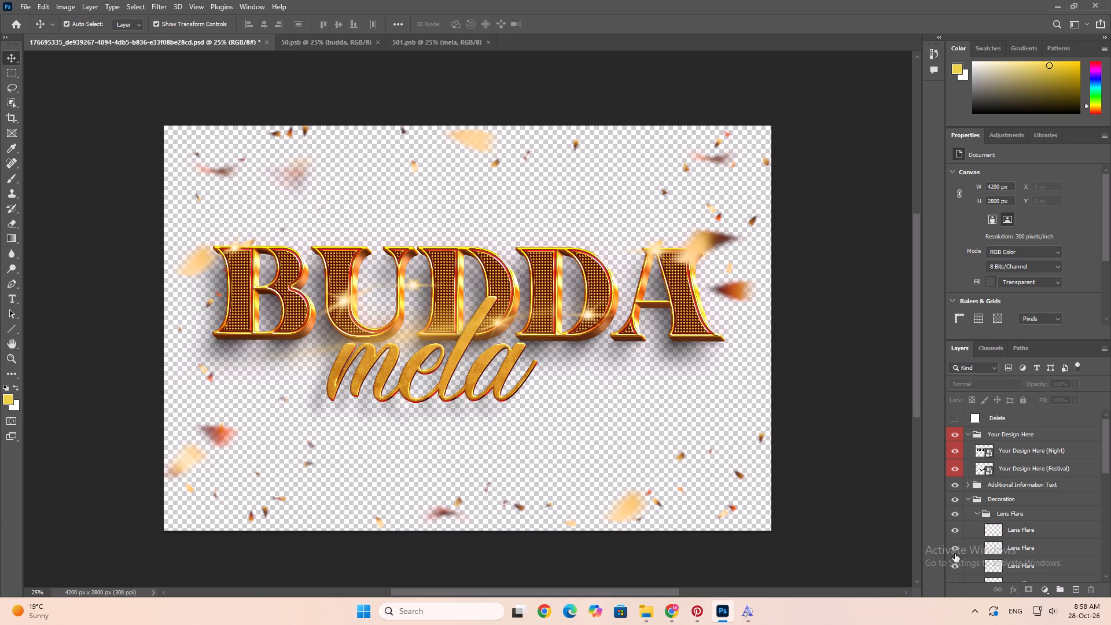
left_click(955, 554)
left_click(955, 554)
scroll(955, 554, "down", 1)
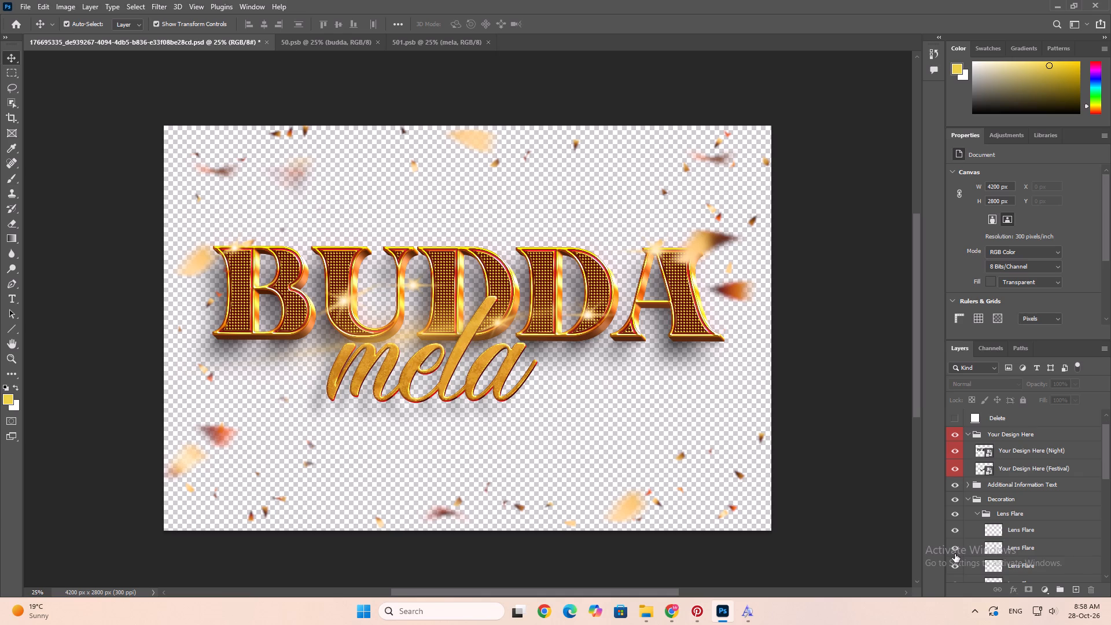
left_click(954, 567)
left_click(954, 567)
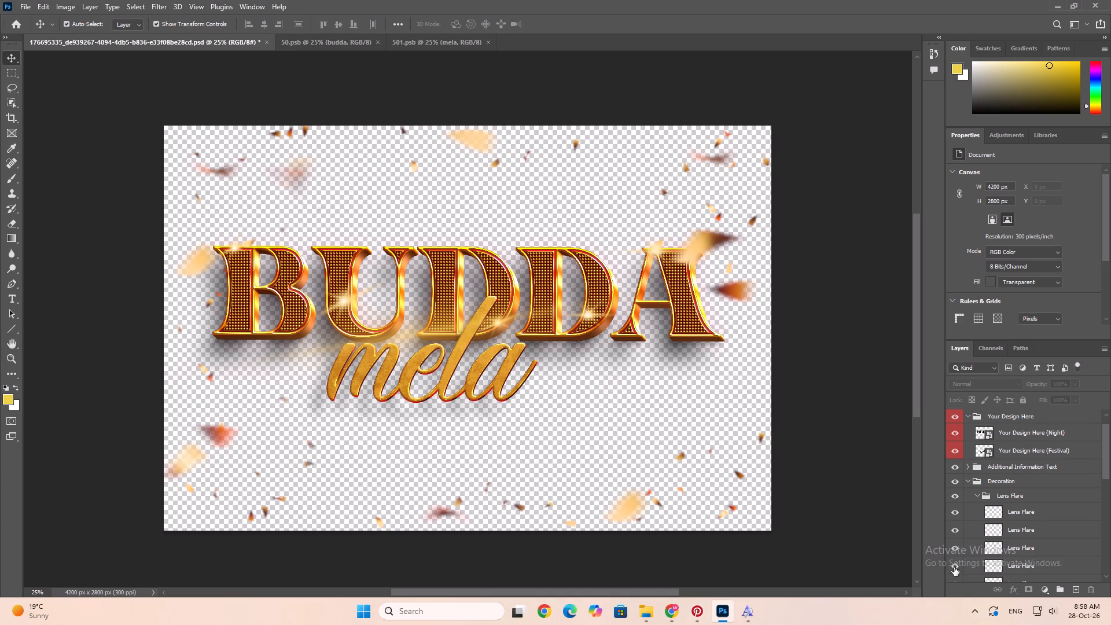
left_click_drag(1106, 462, 1102, 514)
left_click(951, 457)
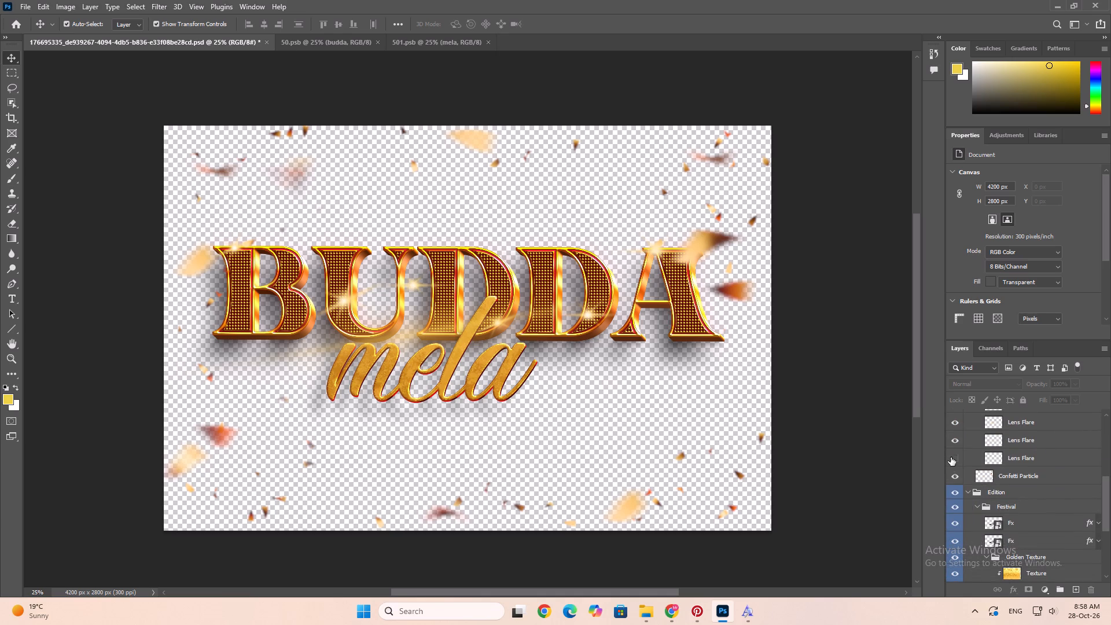
left_click(951, 457)
Hide the Confetti Particle layer in the Decoration group.
left_click(956, 480)
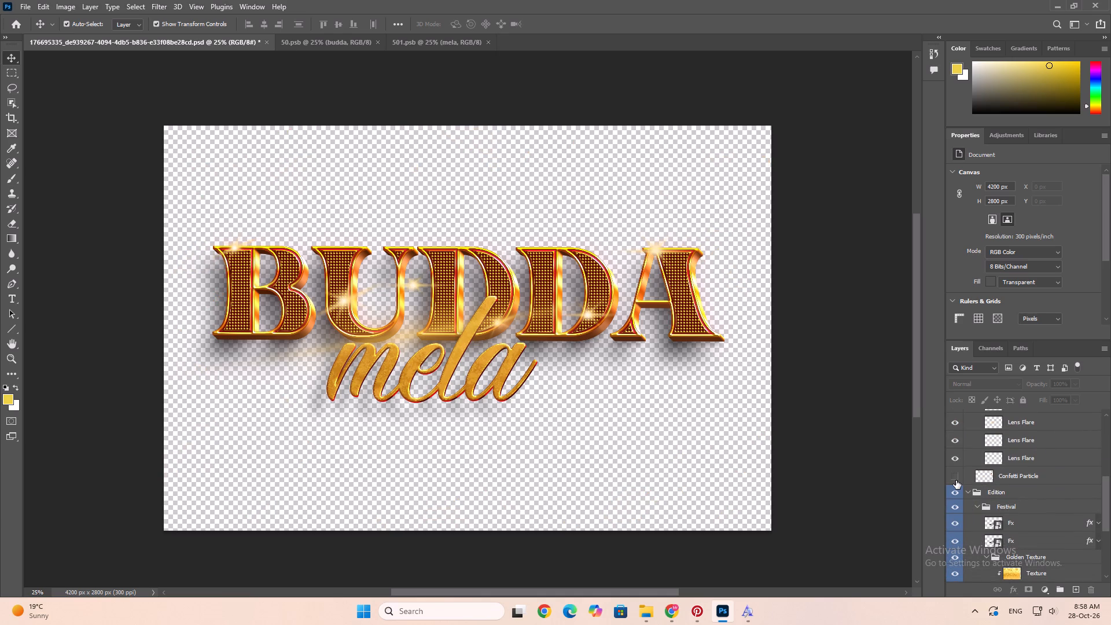
left_click(956, 480)
left_click(956, 480)
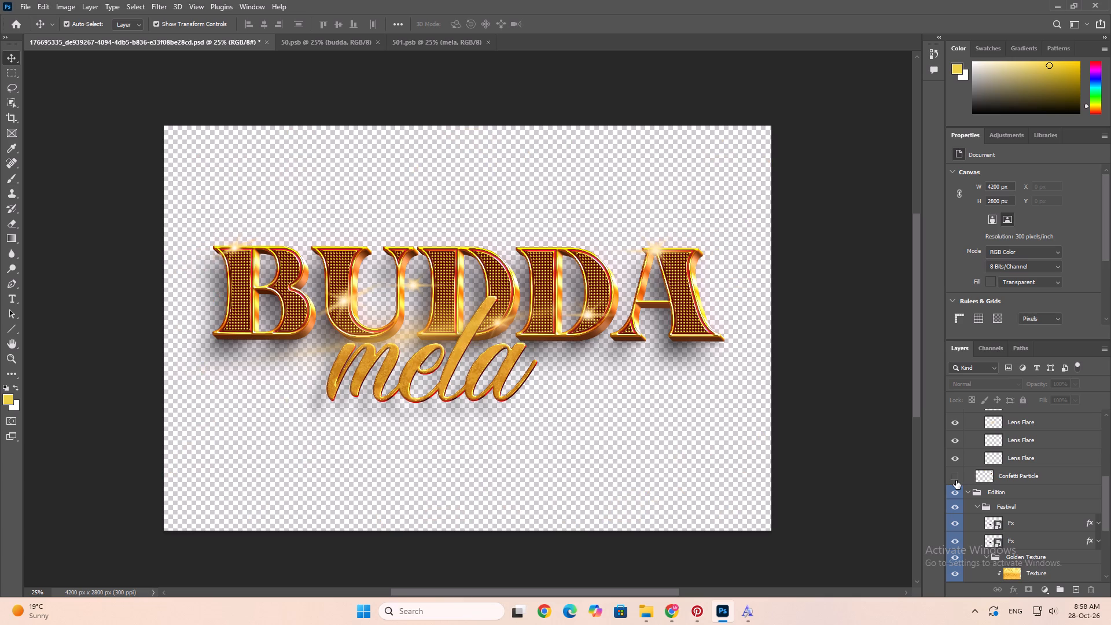
left_click(956, 480)
left_click(956, 480)
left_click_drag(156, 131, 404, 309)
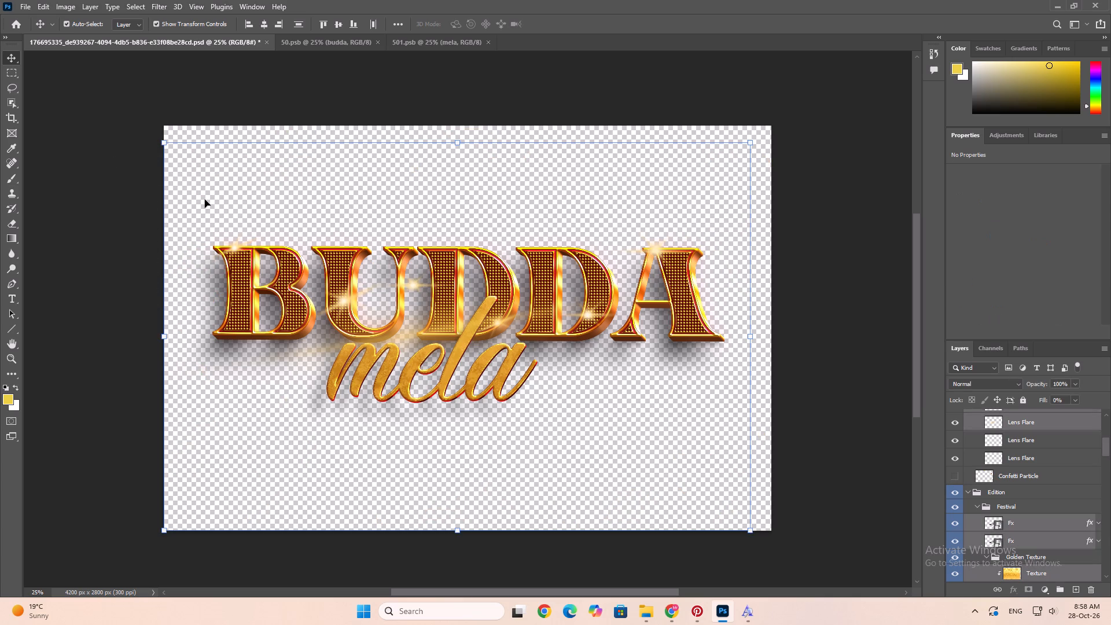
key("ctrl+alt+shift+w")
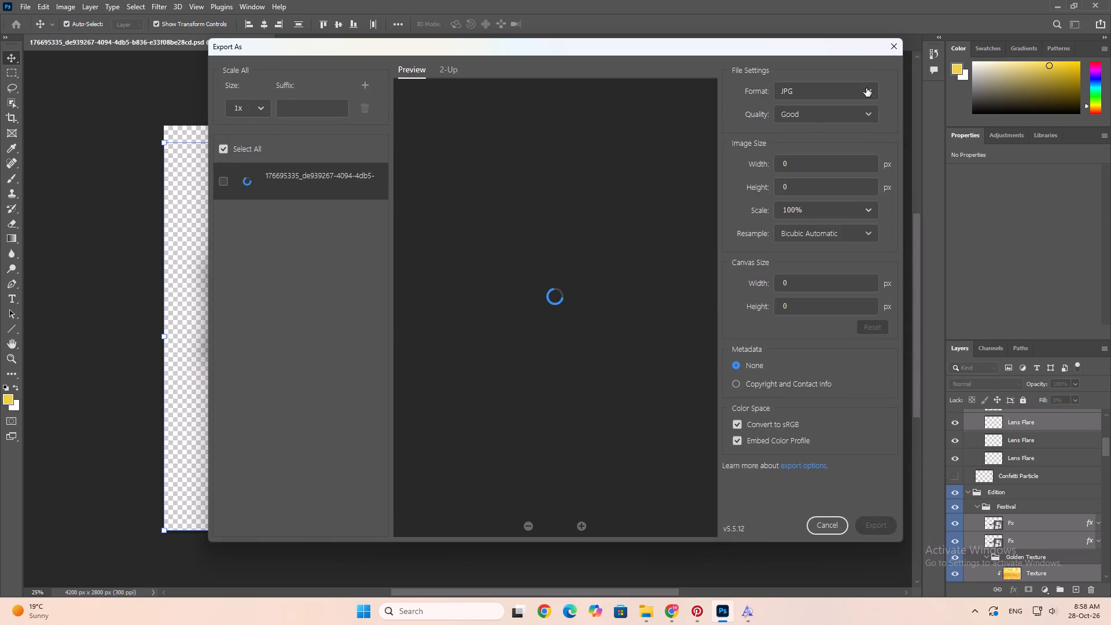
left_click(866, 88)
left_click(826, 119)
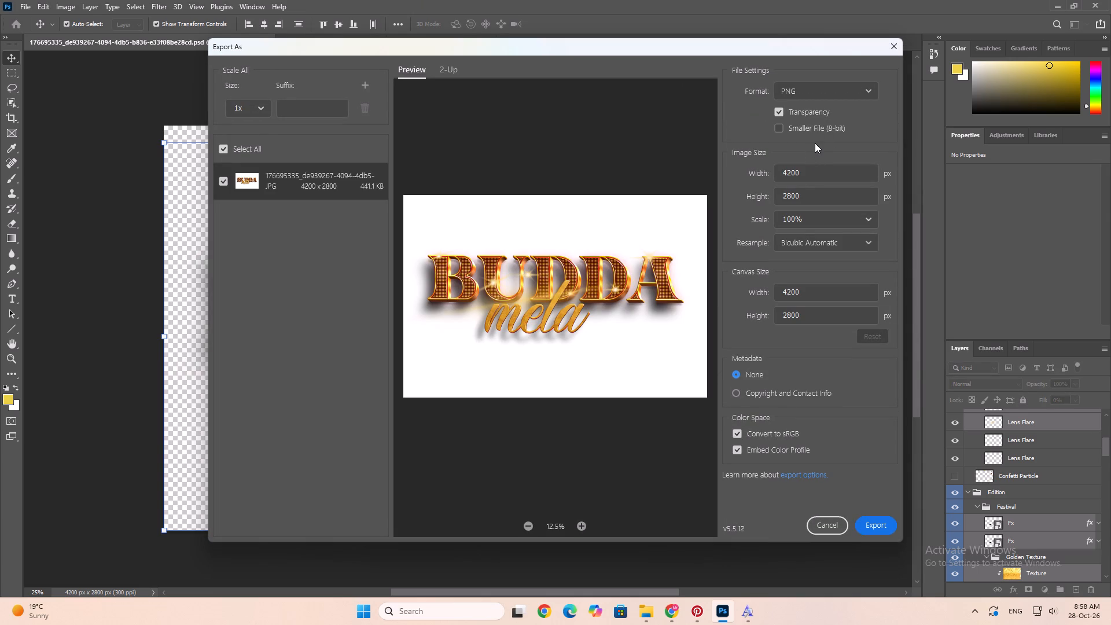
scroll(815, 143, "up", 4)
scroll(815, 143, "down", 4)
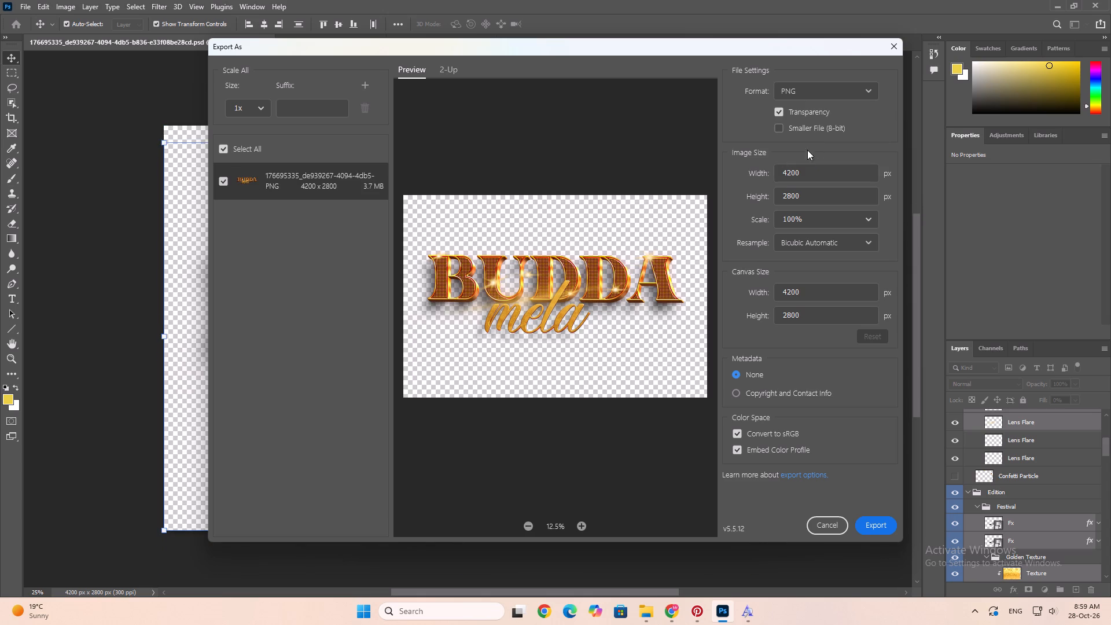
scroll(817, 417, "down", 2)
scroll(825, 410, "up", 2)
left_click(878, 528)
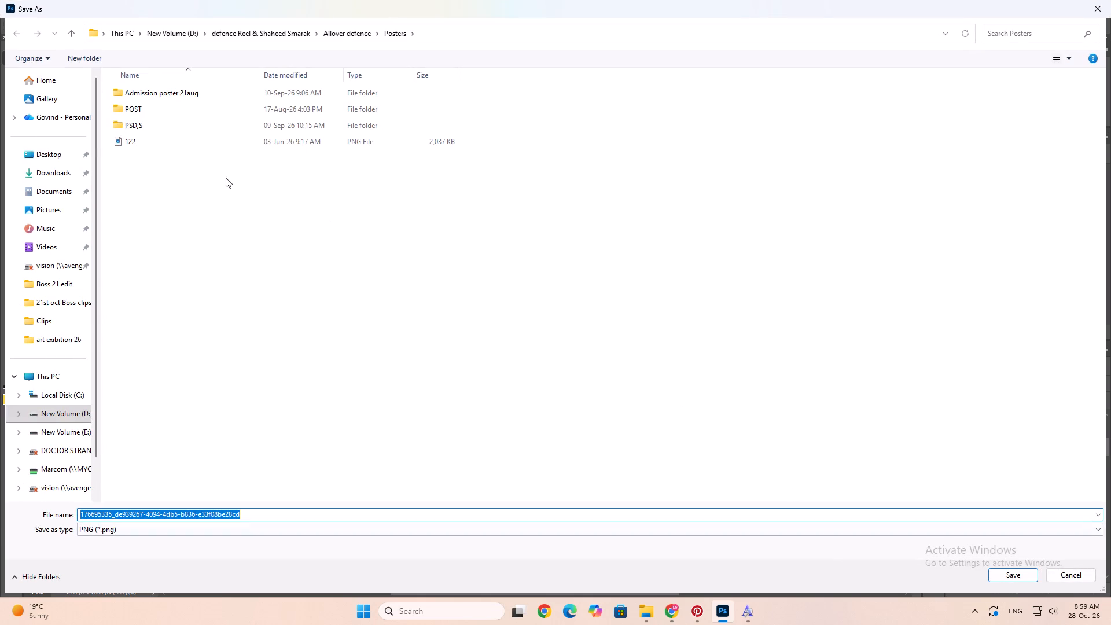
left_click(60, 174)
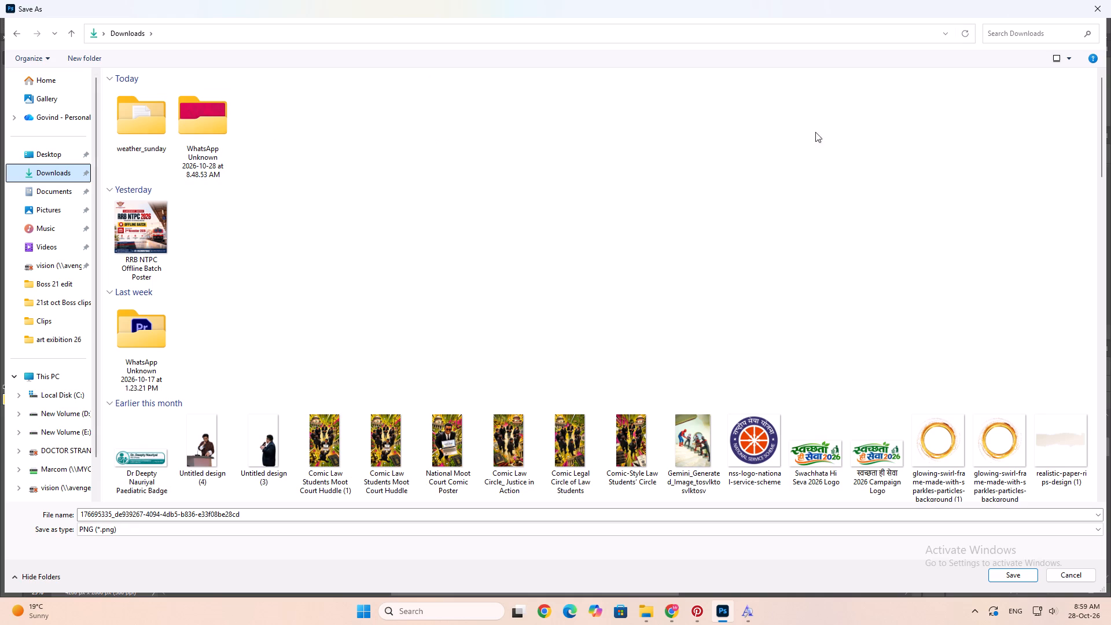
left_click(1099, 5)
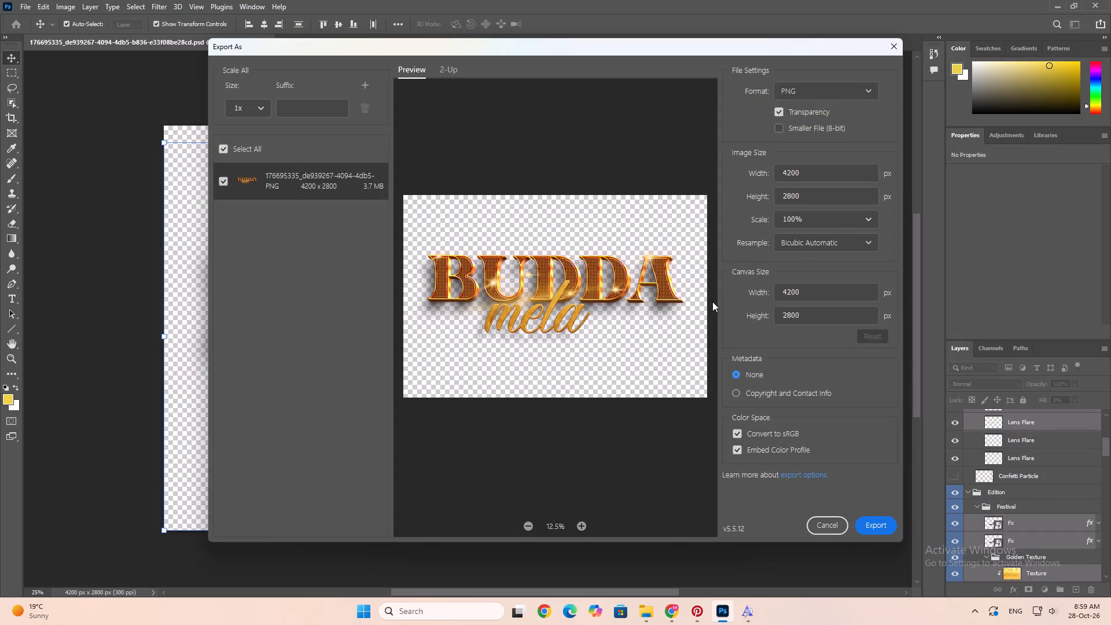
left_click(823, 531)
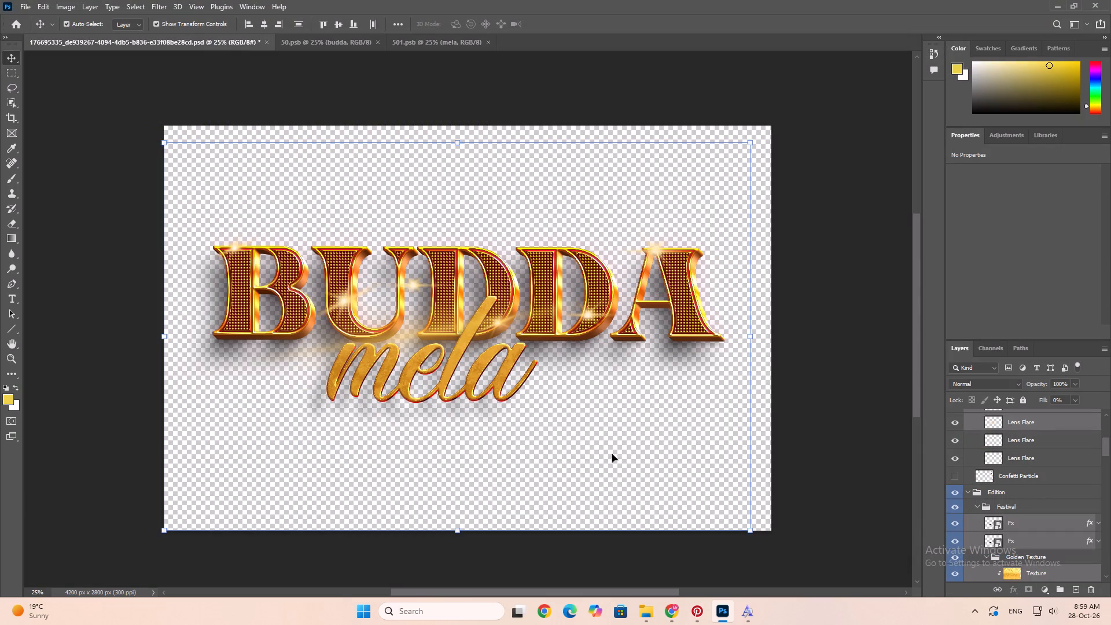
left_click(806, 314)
Select the layers that make up the "mela" lettering and move them straight down until the word sits clear below BUDDA.
left_click_drag(270, 448, 365, 420)
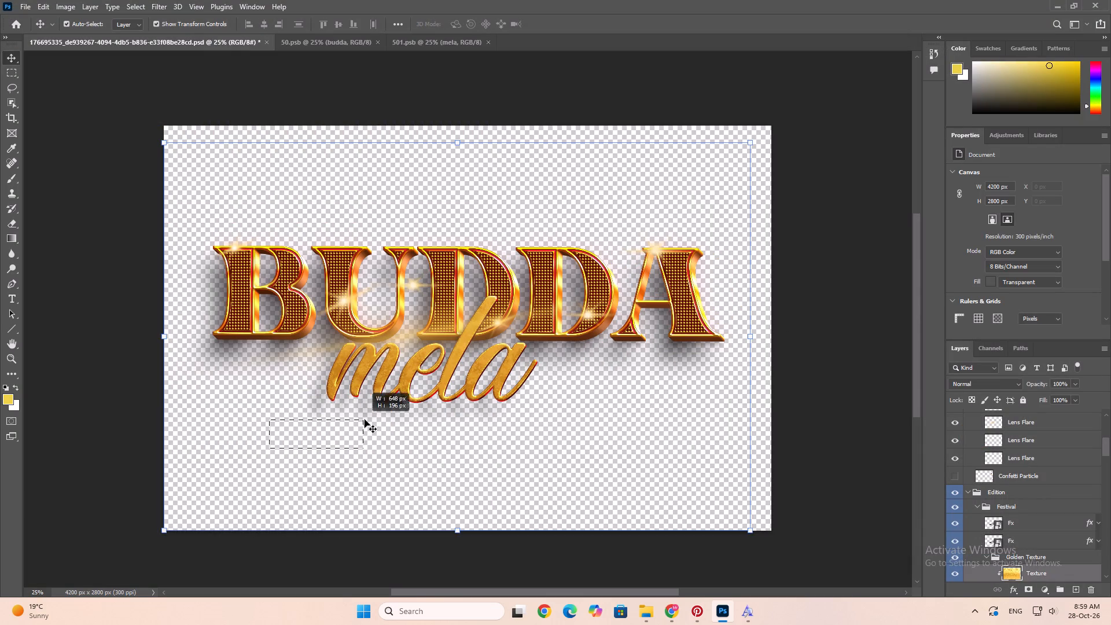
left_click_drag(365, 420, 594, 366)
key("shift+Down")
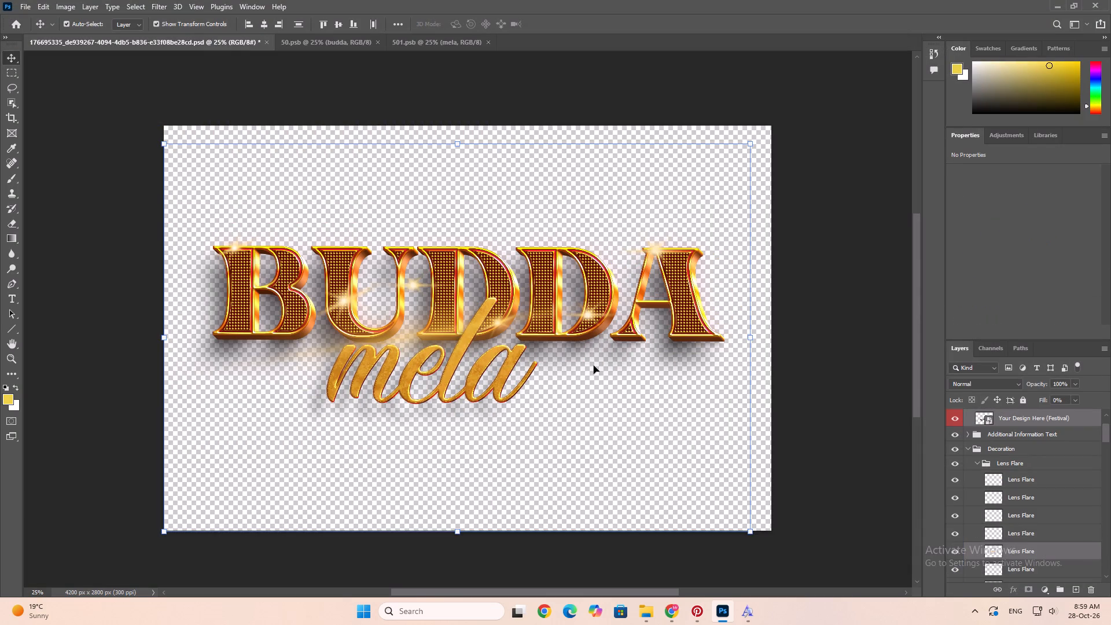
key("shift+Down")
key("shift+Down")
key("shift+Down")
key("shift+Down")
key("shift+Down")
key("shift+Down")
key("shift+Down")
key("shift+Down")
key("shift+Down")
key("shift+Down")
key("shift+Down")
key("shift+Down")
key("shift+Down")
key("shift+Down")
key("shift+Down")
key("shift+Down")
key("shift+Down")
key("shift+Down")
key("shift+Down")
key("shift+Down")
key("shift+Down")
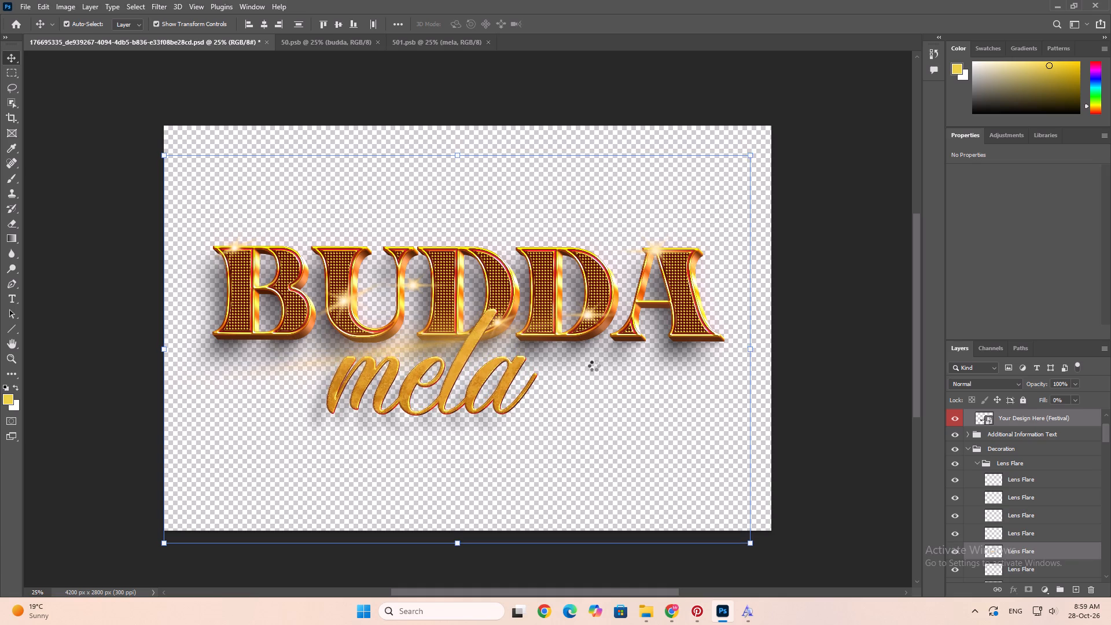
key("shift+Down")
key("shift+Down")
key("shift+Down")
key("shift+Down")
key("shift+Down")
key("shift+Down")
key("shift+Down")
key("shift+Down")
key("shift+Down")
key("shift+Down")
key("shift+Down")
key("shift+Down")
key("shift+Down")
key("shift+Down")
key("shift+Down")
key("shift+Down")
key("shift+Down")
key("shift+Down")
key("shift+Down")
key("shift+Down")
key("shift+Down")
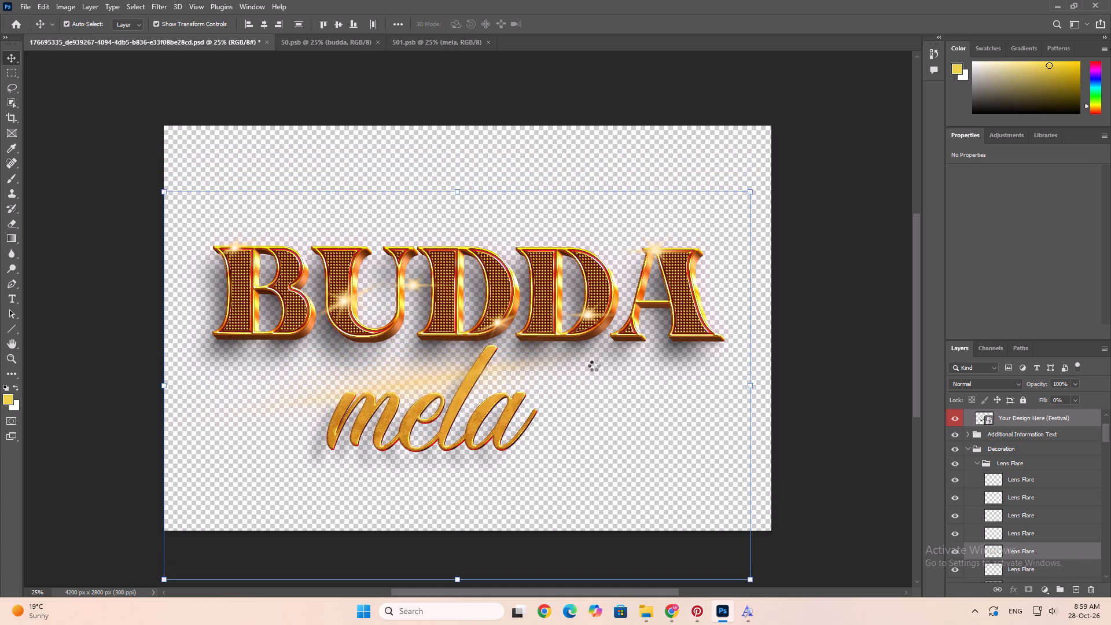
Select all the BUDDA and mela artwork, including the lens flares, and move it up together to centre it vertically on the canvas.
left_click(840, 228)
left_click_drag(819, 156, 79, 556)
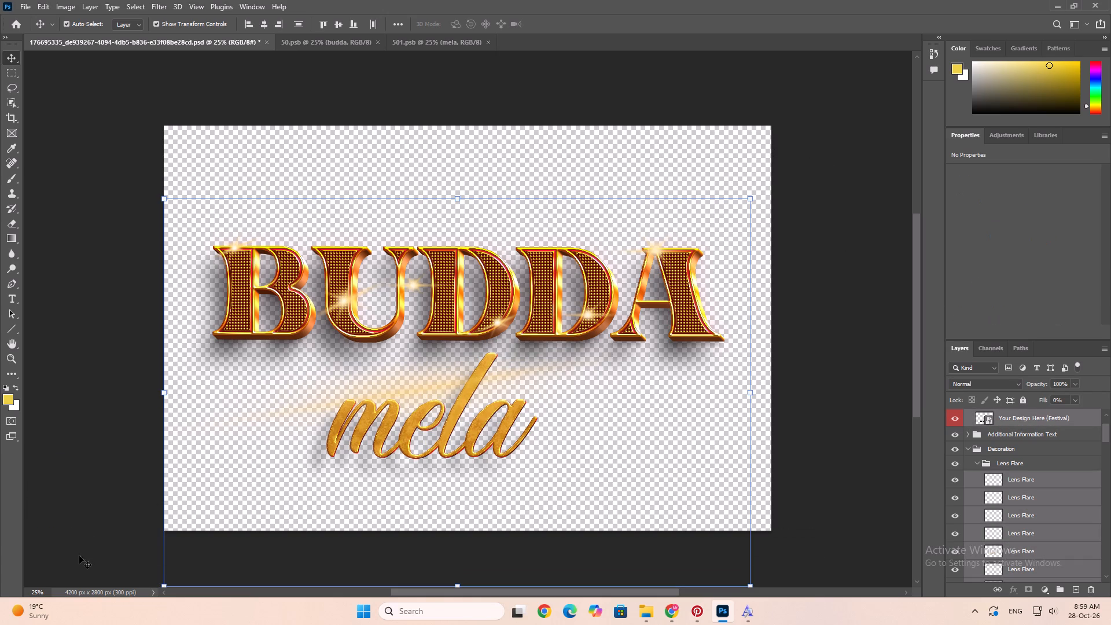
key("shift+Up")
key("shift+Up")
key("shift+Up")
key("shift+Up")
key("shift+Up")
key("shift+Up")
key("shift+Up")
key("shift+Up")
key("shift+Up")
key("shift+Up")
key("shift+Up")
key("shift+Up")
key("shift+Up")
key("shift+Up")
key("shift+Up")
key("shift+Up")
key("shift+Up")
key("shift+Up")
key("shift+Up")
key("shift+Up")
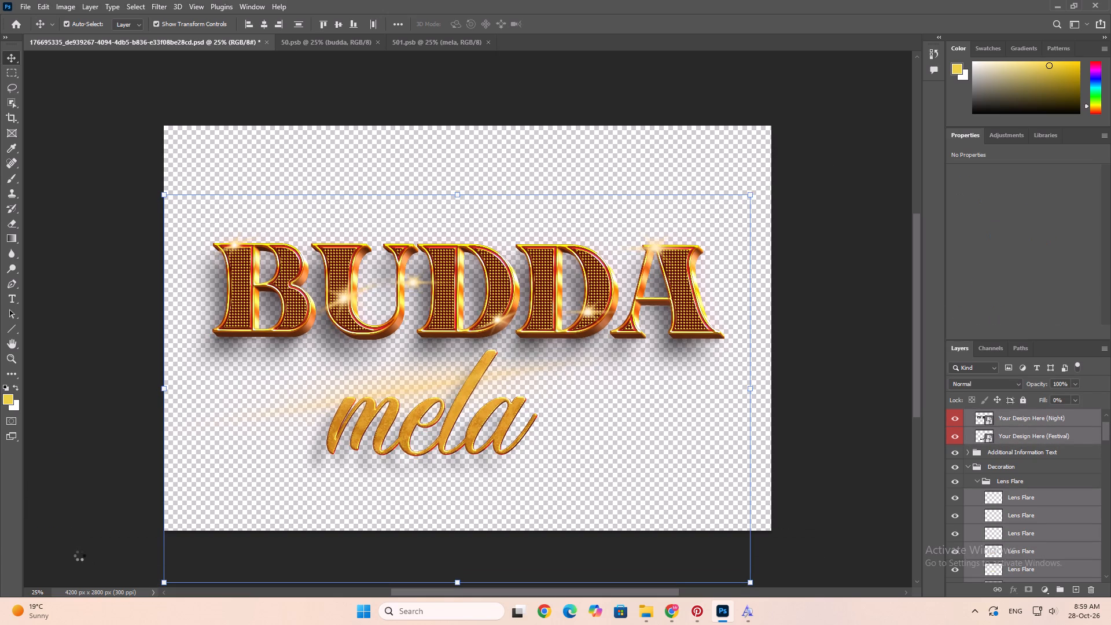
key("shift+Up")
key("shift+Up")
key("shift+Up")
key("shift+Up")
key("shift+Up")
key("shift+Up")
key("shift+Up")
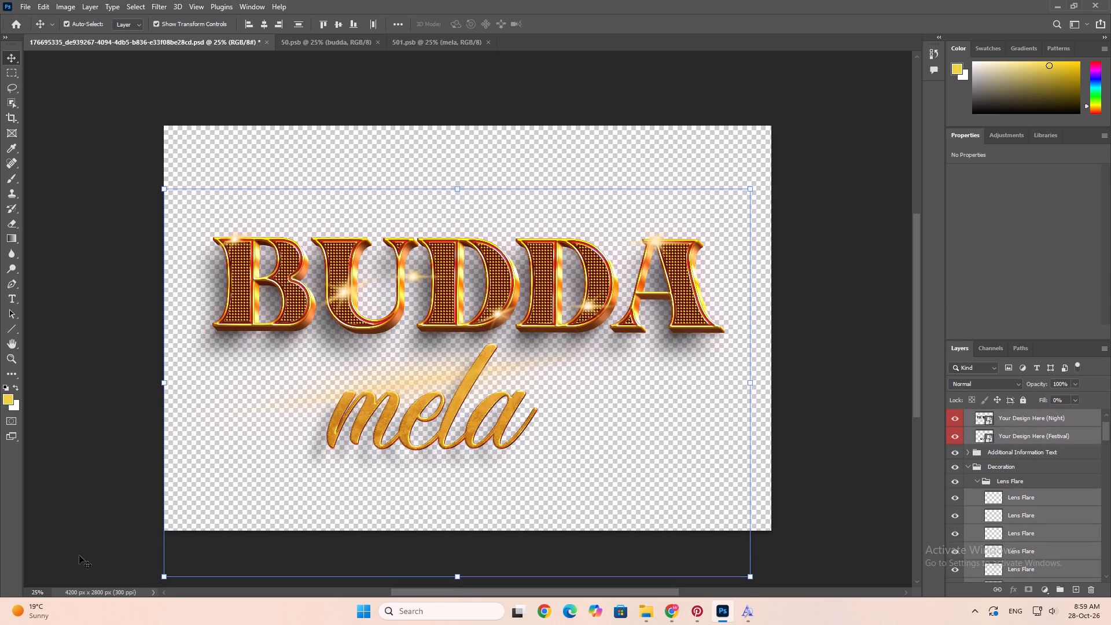
key("shift+Up")
key("shift+Up")
key("shift+Up")
key("shift+Up")
key("shift+Up")
key("shift+Up")
key("shift+Up")
key("shift+Up")
key("shift+Up")
key("shift+Up")
key("shift+Up")
key("shift+Up")
key("shift+Up")
key("shift+Up")
key("shift+Up")
key("shift+Up")
key("shift+Up")
key("shift+Up")
key("shift+Up")
key("shift+Up")
key("shift+Up")
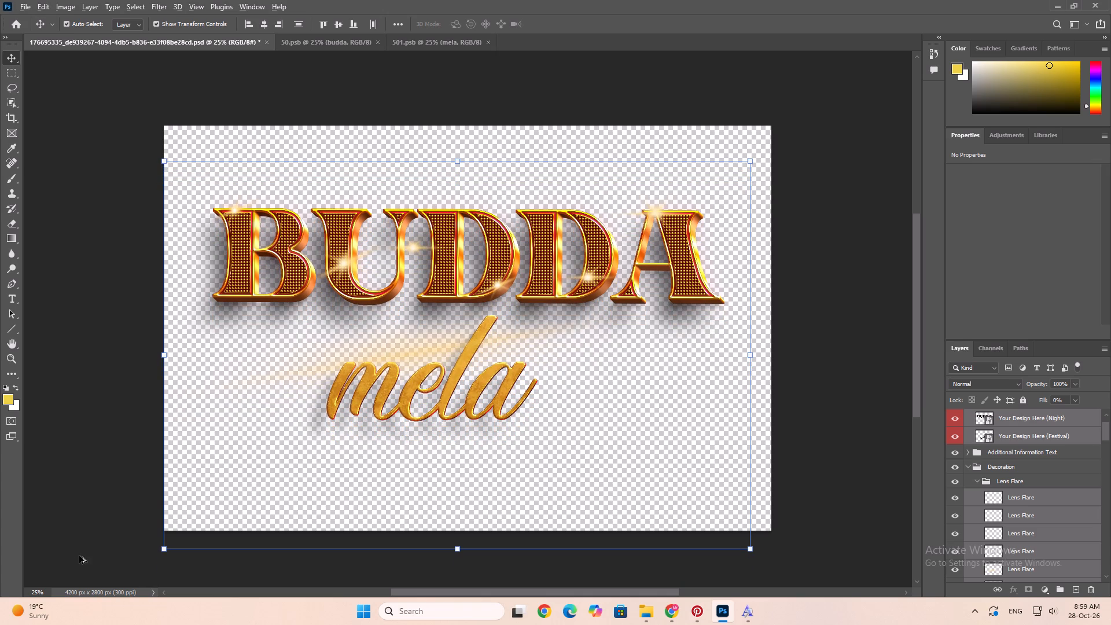
Start closing the text-effect document and choose to save its changes.
key("ctrl+shift+w")
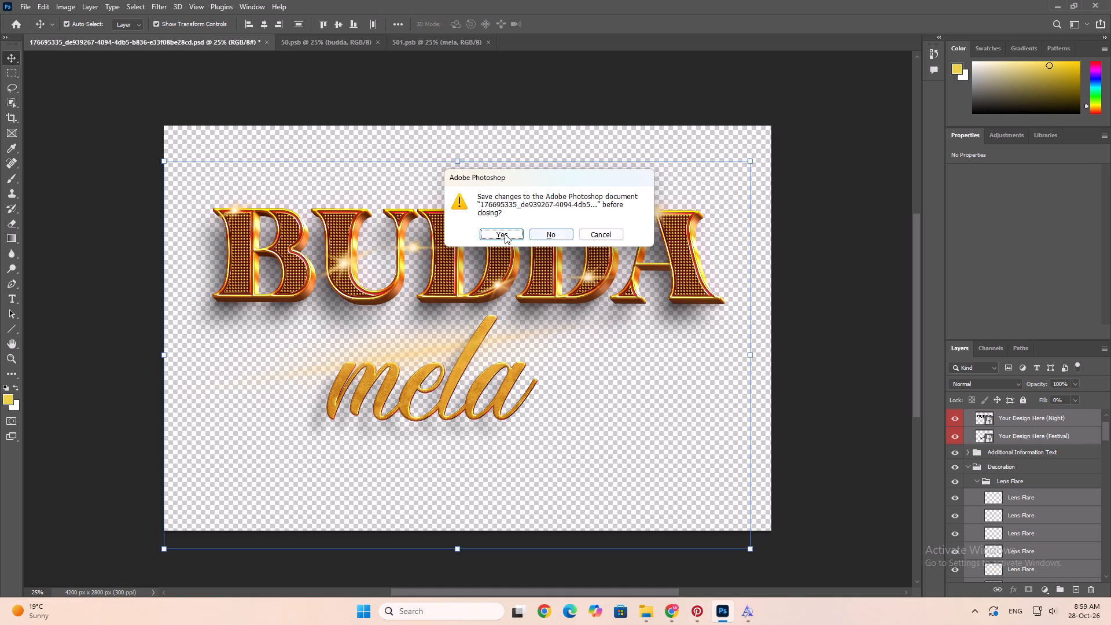
left_click(504, 231)
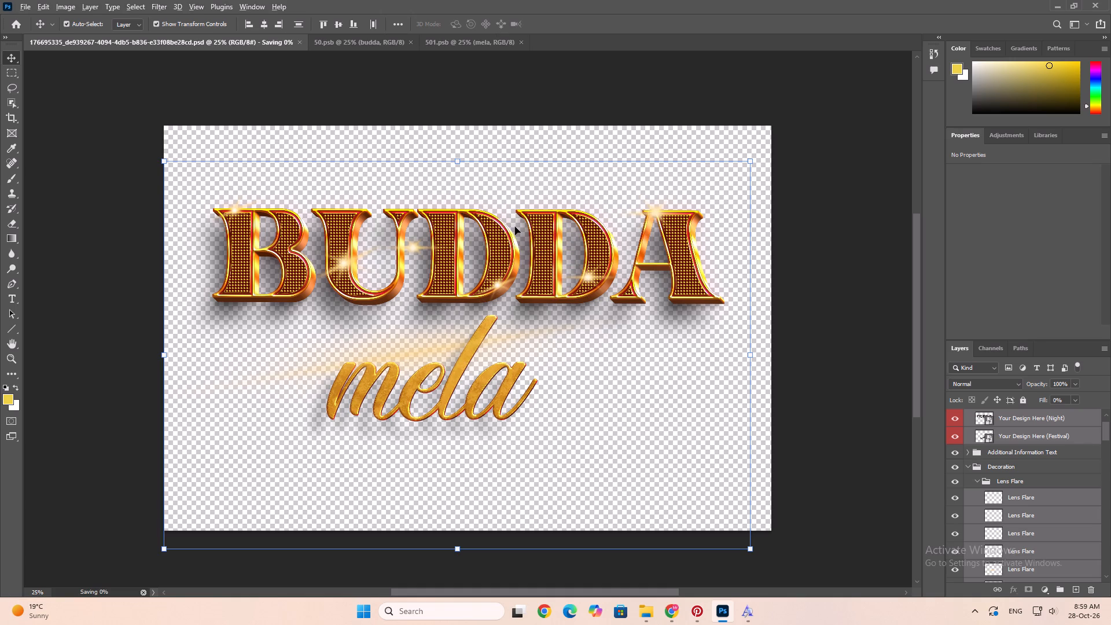
Export the lettering artwork in PNG format, proceeding to the choice of save location.
key("ctrl+alt+shift+w")
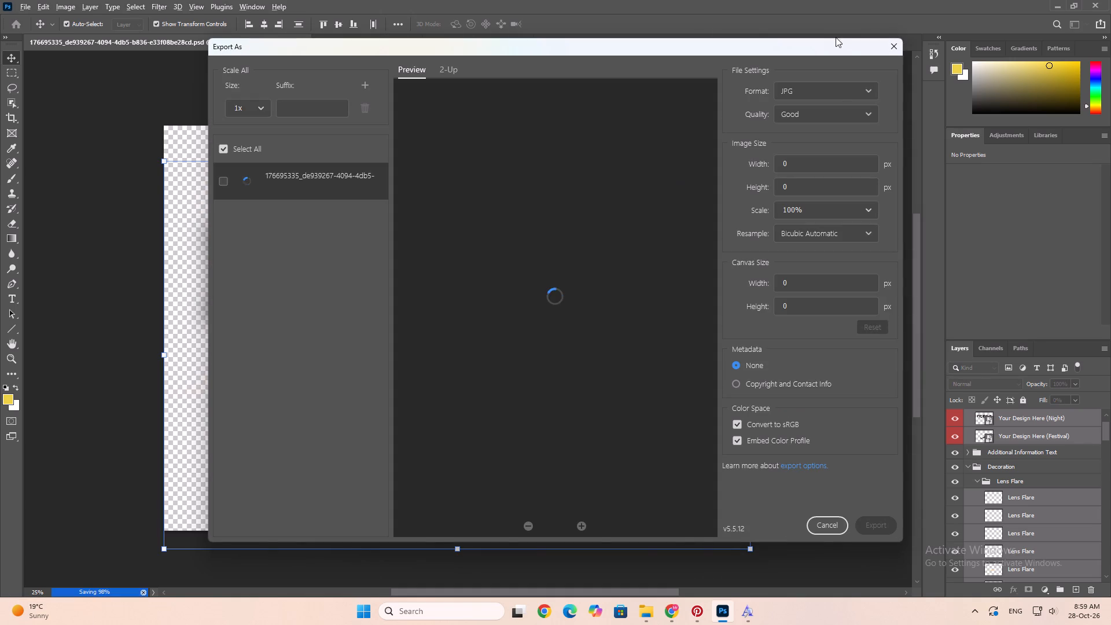
left_click(840, 87)
left_click(830, 112)
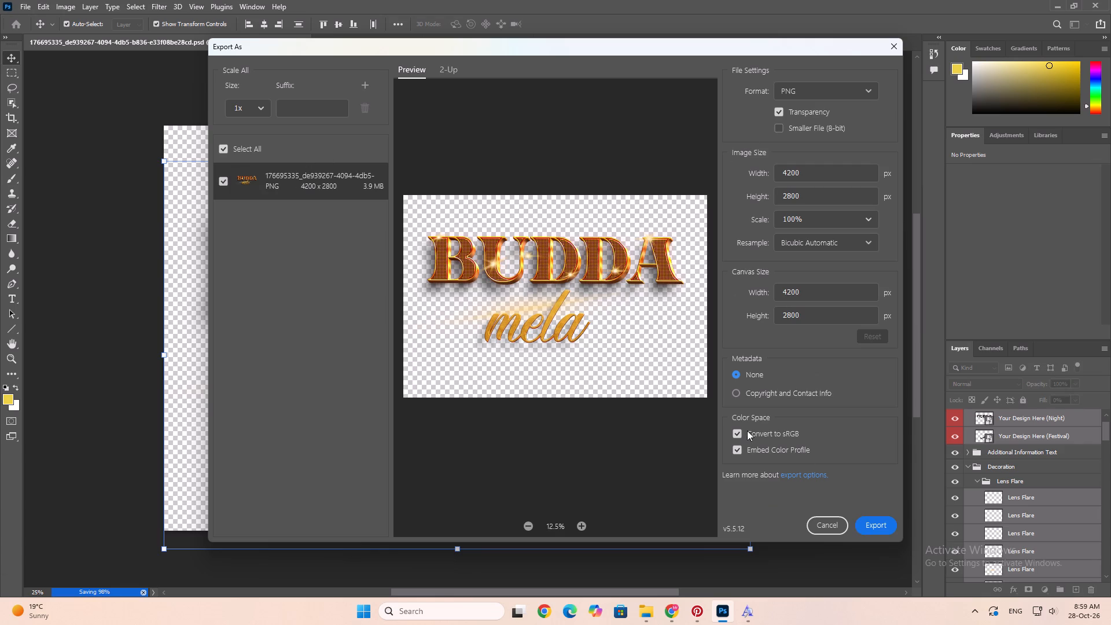
left_click(867, 527)
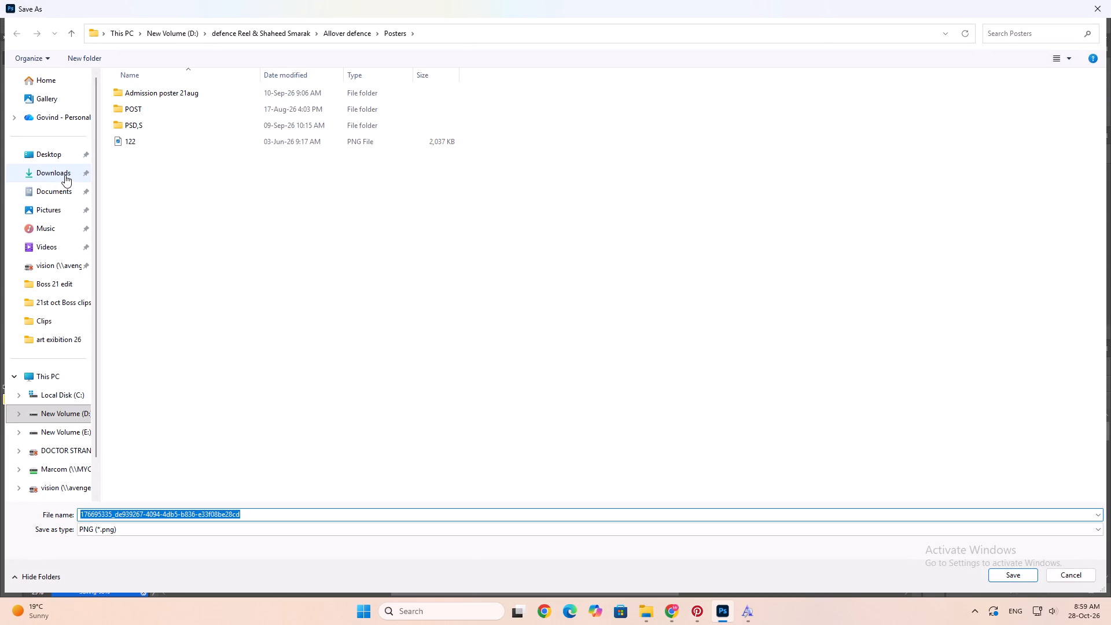
Create a folder named "buddha mela 2026" on the D: drive and open it as the export destination.
left_click(60, 377)
double_click(352, 97)
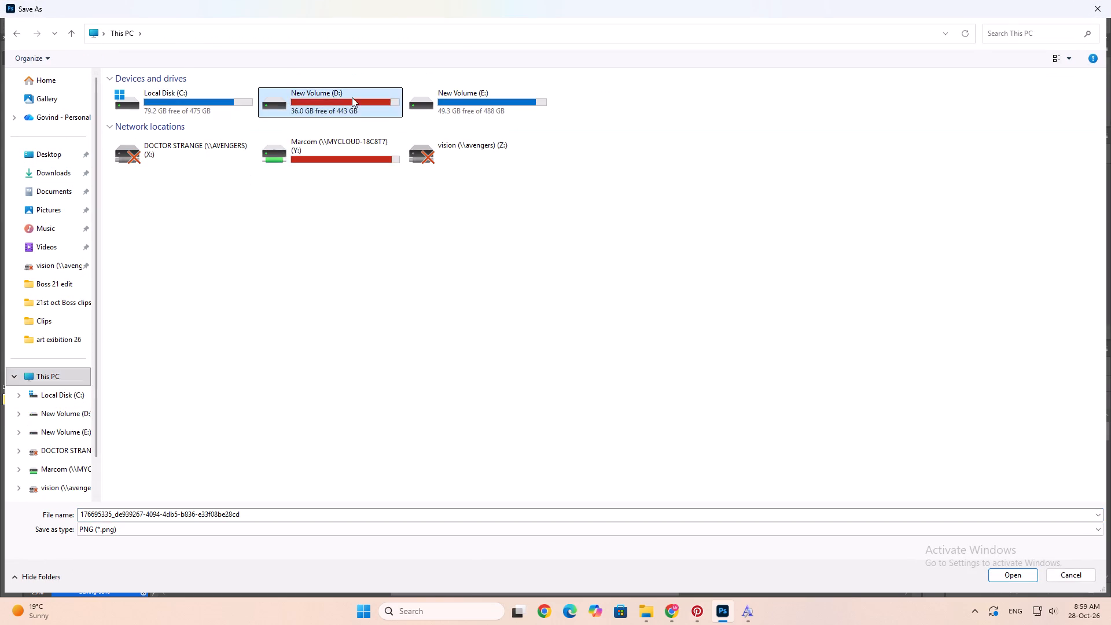
right_click(635, 188)
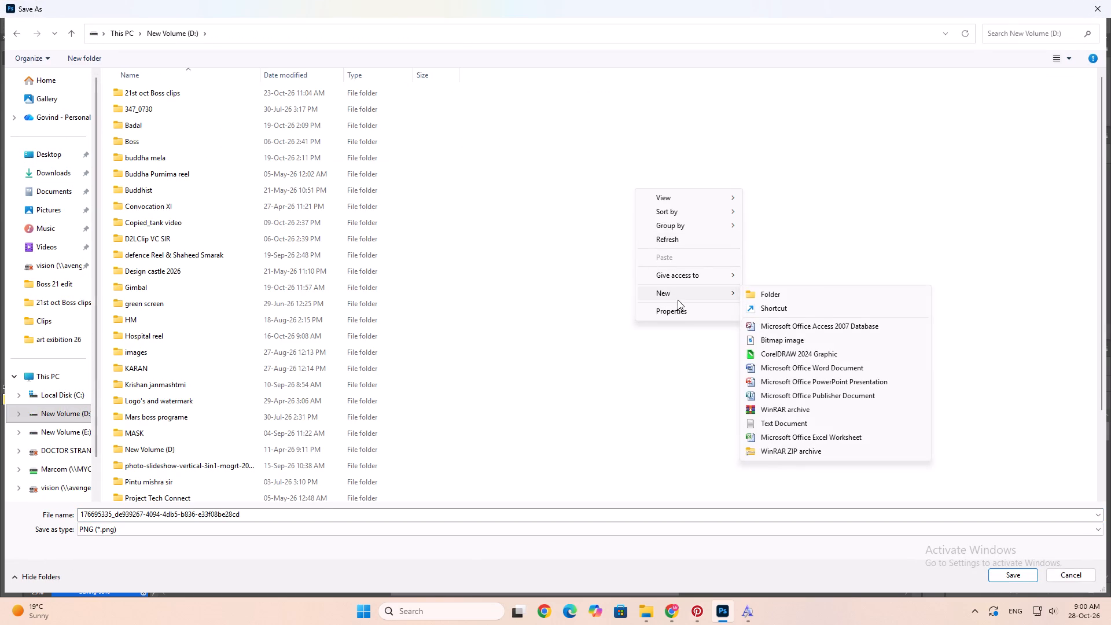
left_click(678, 300)
left_click(792, 299)
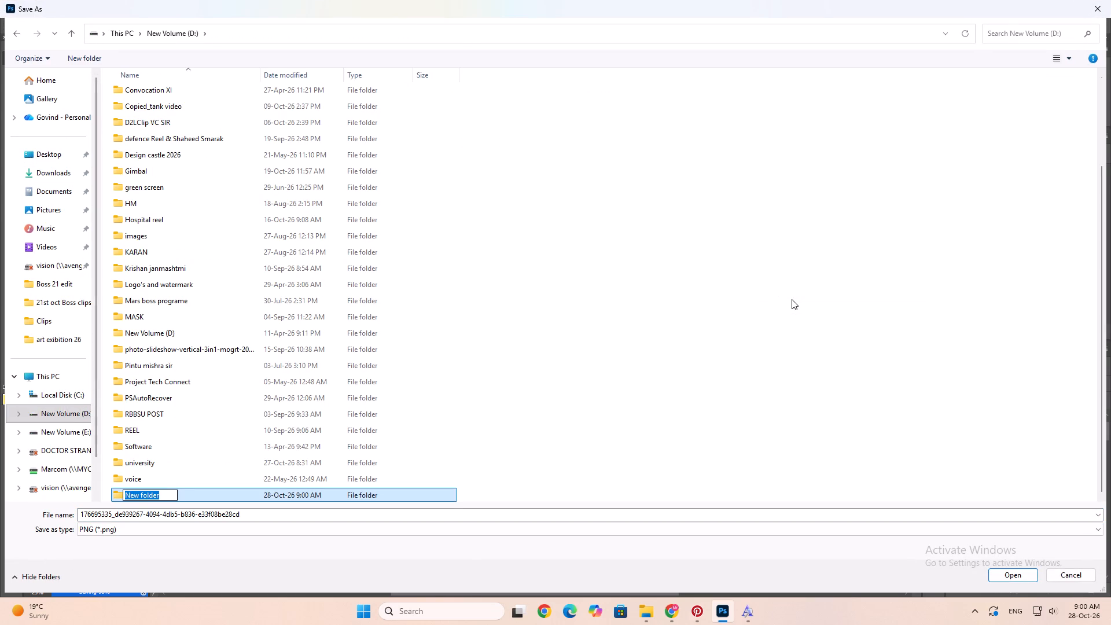
type("budd")
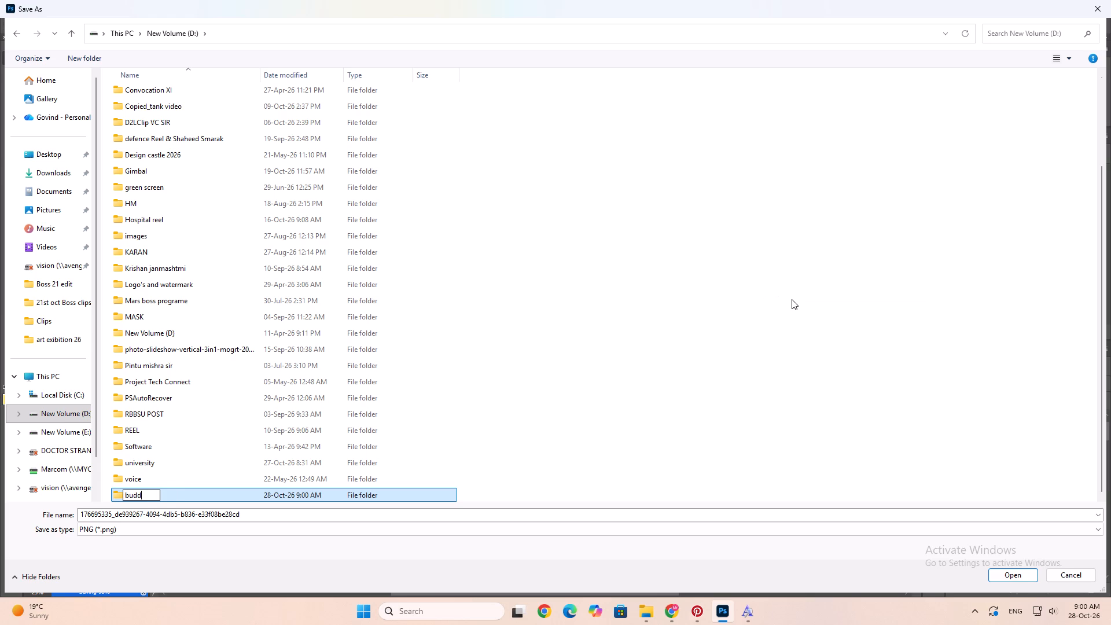
type("ha mela 2026")
key("Return")
key("Return")
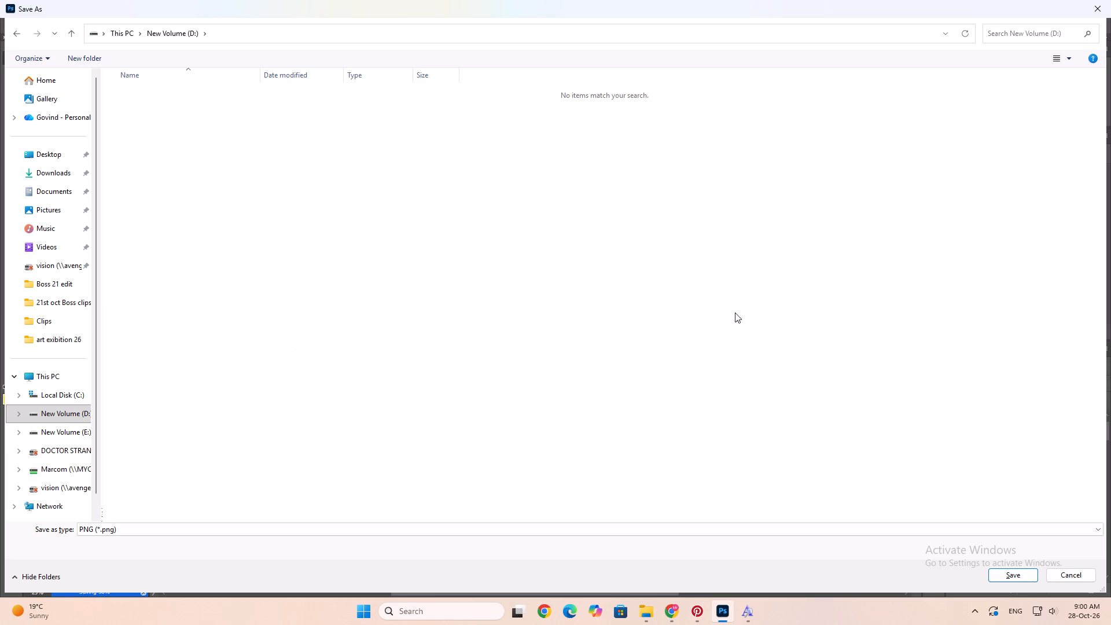
Name the exported PNG "Buddha Mela Text" and save it in the "buddha mela 2026" folder.
double_click(226, 536)
key("ctrl+a")
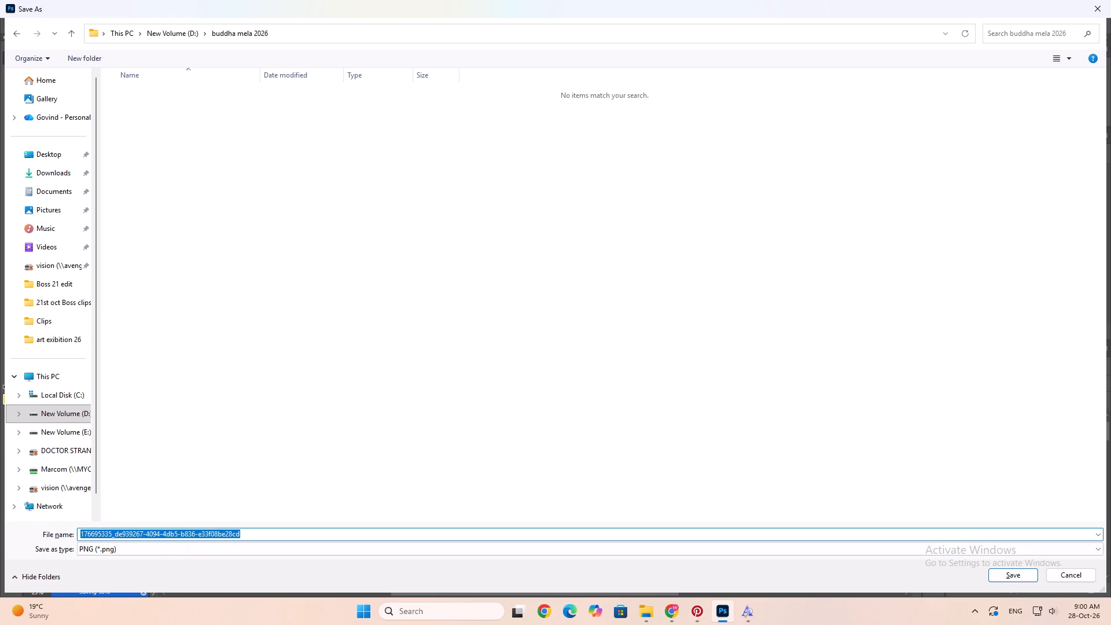
type("be")
type("==")
key("BackSpace")
key("BackSpace")
key("BackSpace")
key("BackSpace")
key("BackSpace")
key("BackSpace")
type("Bud")
type("dha Mela Text")
key("space")
key("Return")
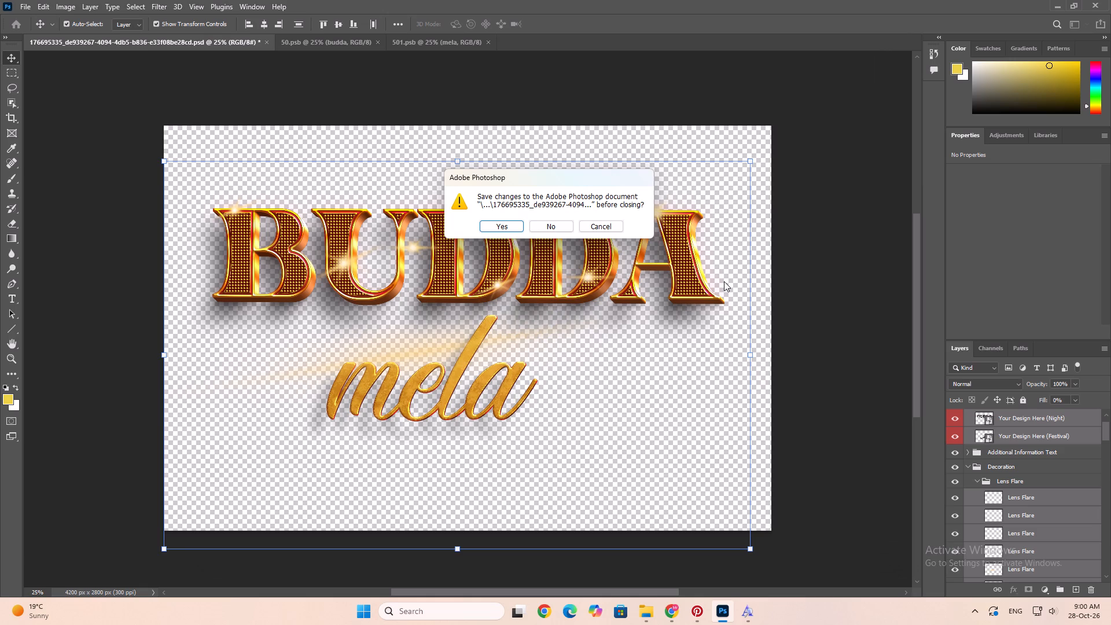
Agree to save the changes to the text-effect document before it closes.
left_click(510, 223)
Minimise Photoshop and close the Weather Sunday font preview window.
left_click(1053, 3)
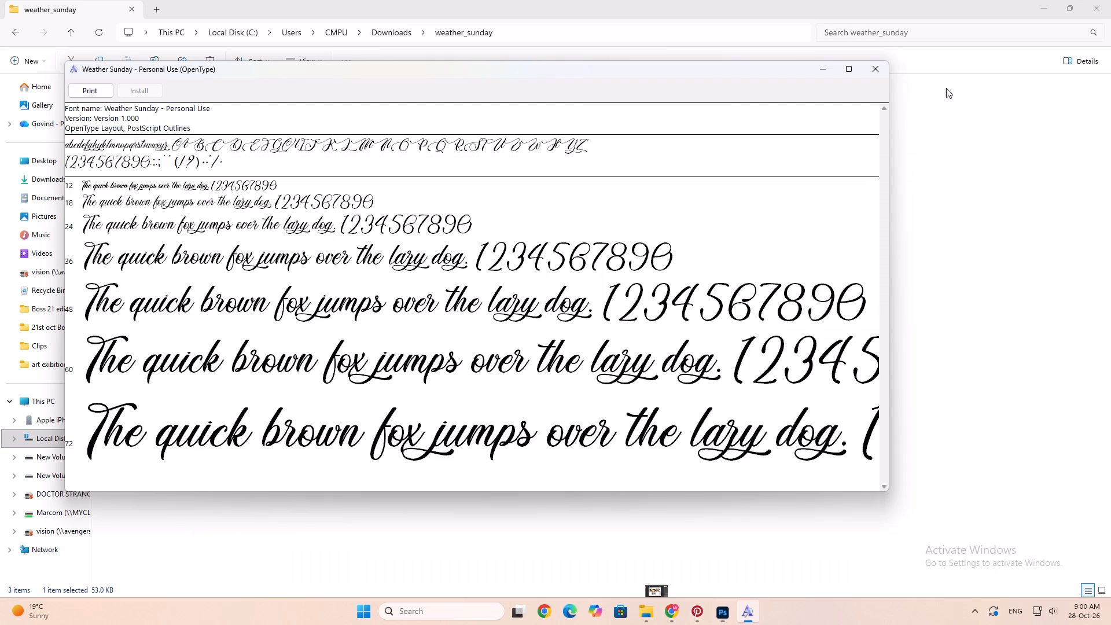
left_click(872, 72)
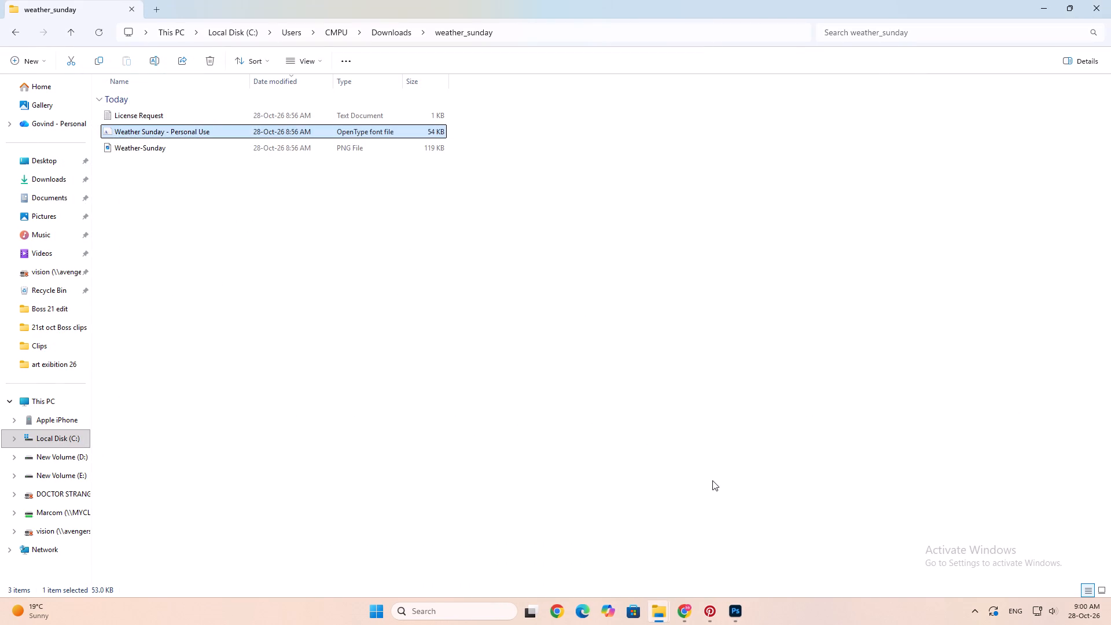
Launch Adobe Premiere Pro 2023 and close the Creative Cloud Desktop sign-in window.
type("pre")
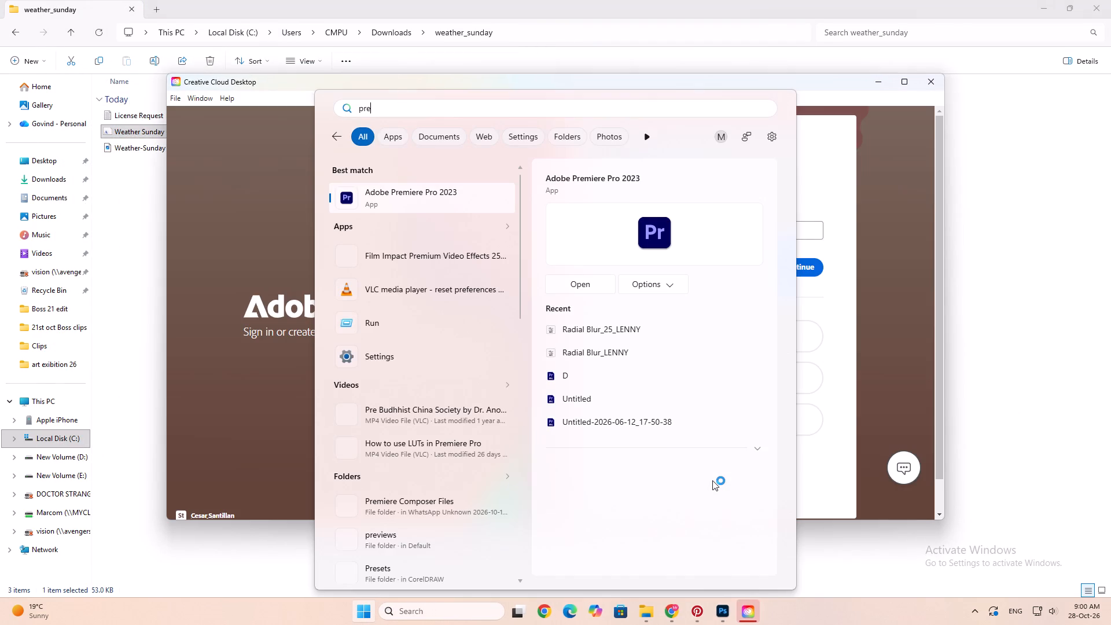
key("Return")
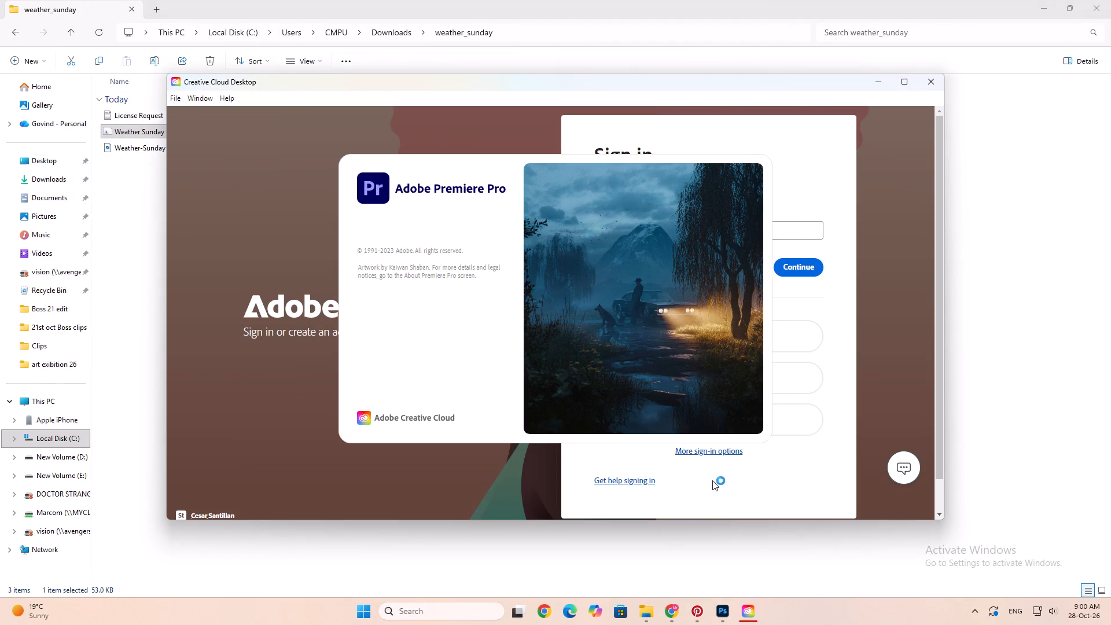
left_click(933, 86)
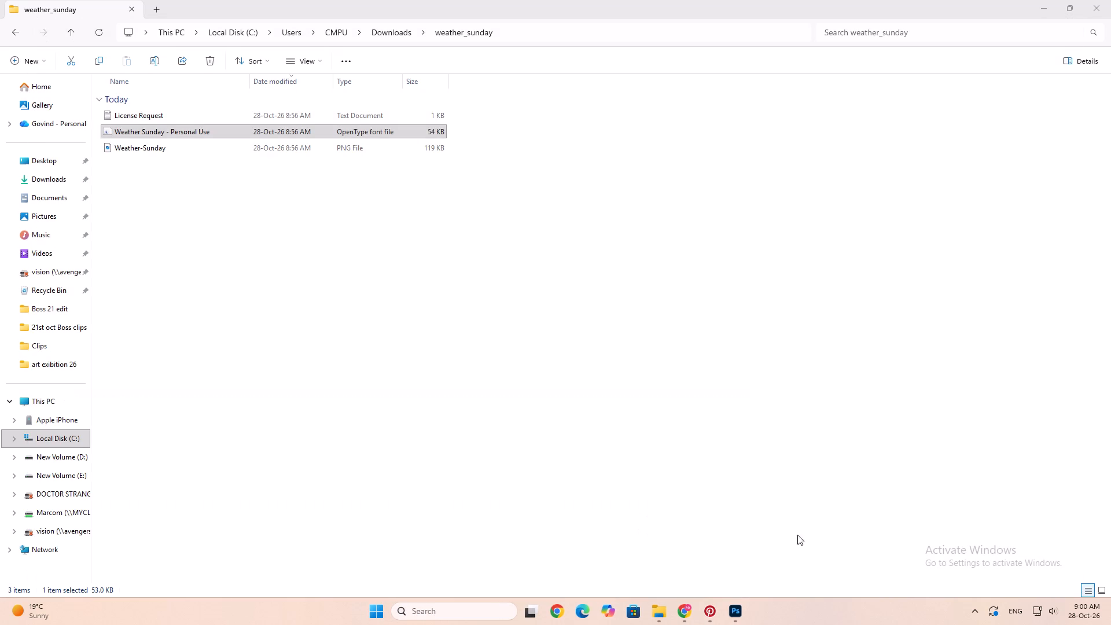
Search Windows for "kur" and open the best match.
type("kur")
key("Return")
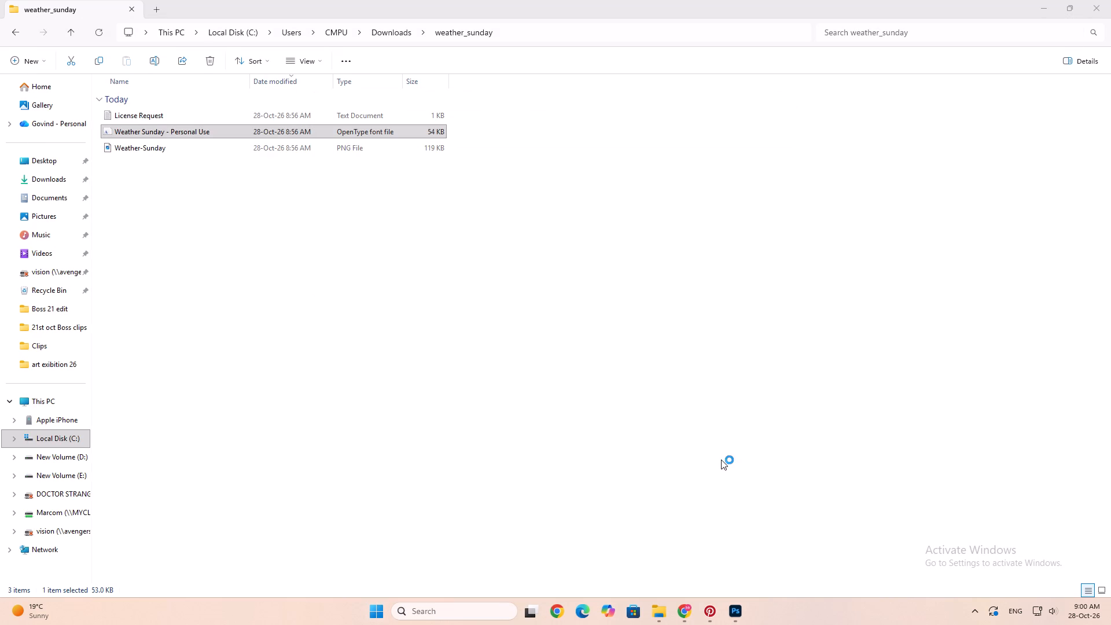